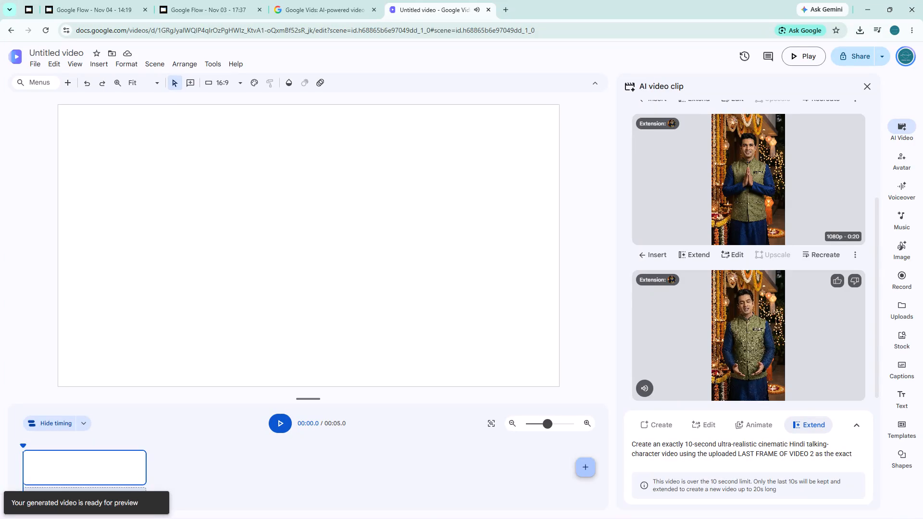
# Save the newest generated extension video to the Downloads folder as video (4).mp4.
pyautogui.rightClick(753, 326)
pyautogui.click(791, 399)
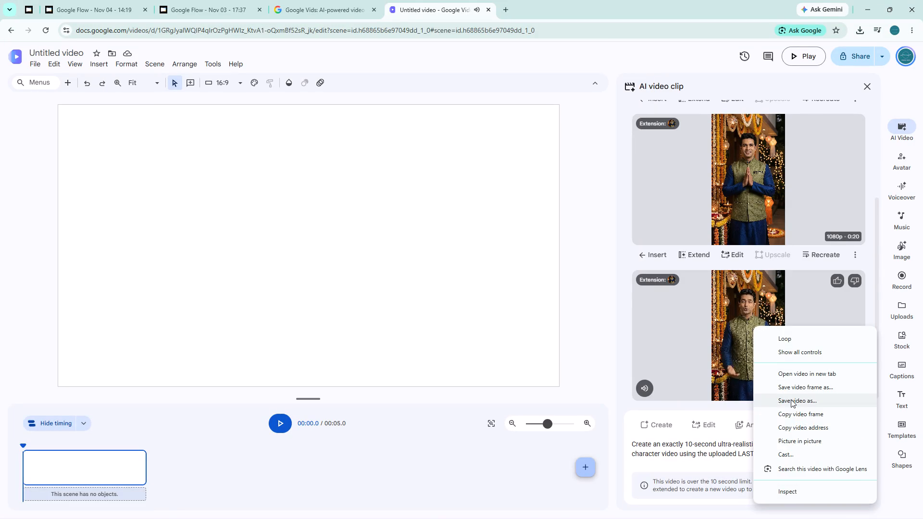
pyautogui.click(419, 377)
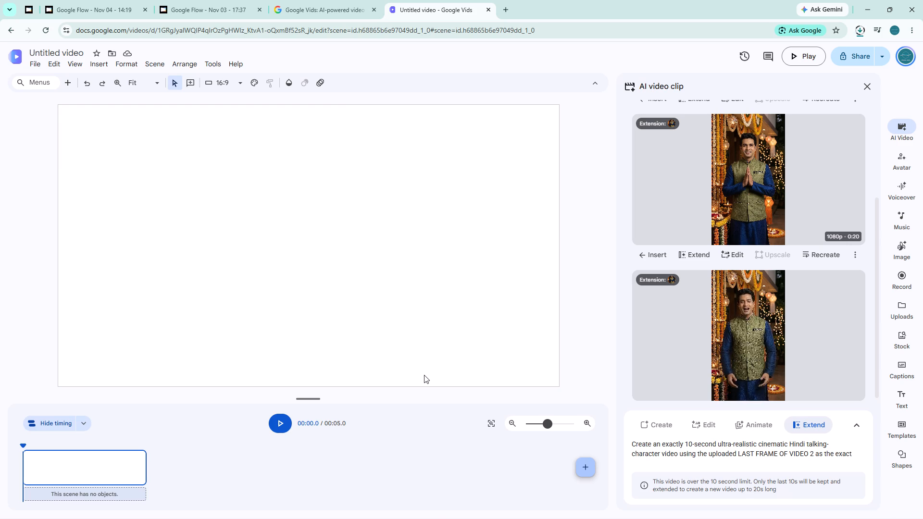
# Switch to DaVinci Resolve, open Timeline 3 for editing and clear its in and out marks.
pyautogui.hotkey('alt', 'Tab')
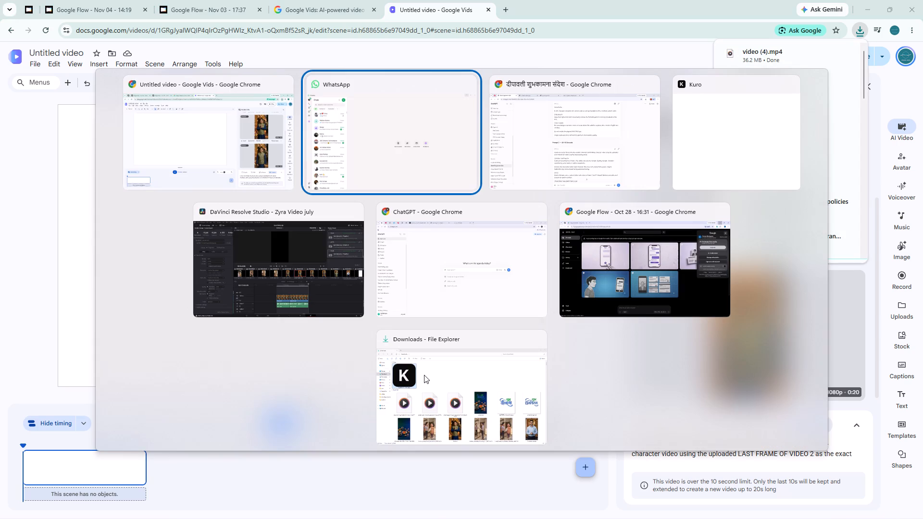
pyautogui.hotkey('alt', 'Tab')
pyautogui.hotkey('alt', 'Tab')
pyautogui.hotkey('alt', 'Tab')
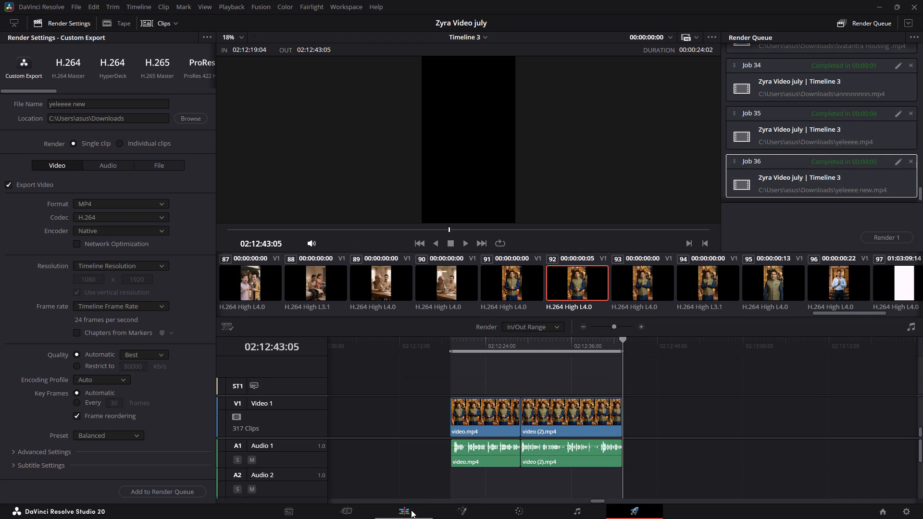
pyautogui.click(410, 514)
pyautogui.hotkey('alt', 'x')
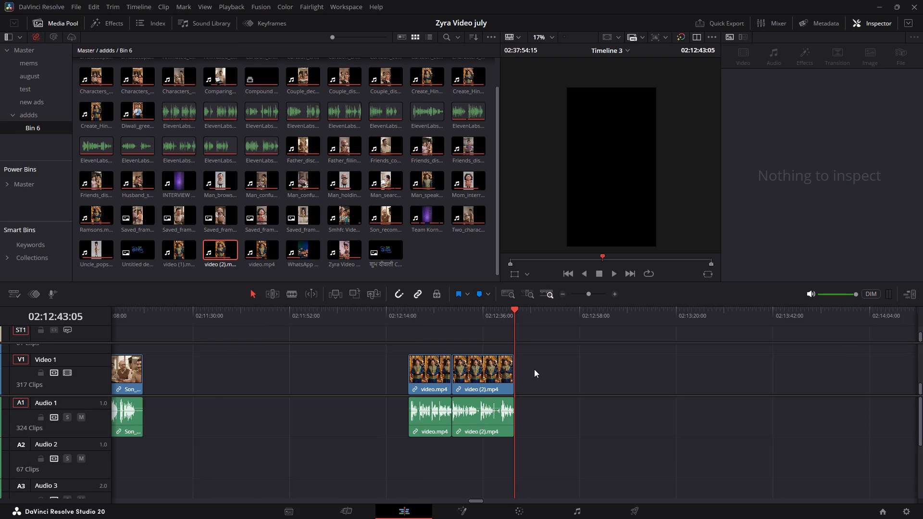
# Import video (3) and video (4) from the Downloads folder into Bin 6.
pyautogui.keyDown('alt'); pyautogui.scroll(-3, 527, 360); pyautogui.keyUp('alt')
pyautogui.keyDown('alt'); pyautogui.scroll(-2, 492, 325); pyautogui.keyUp('alt')
pyautogui.click(448, 260)
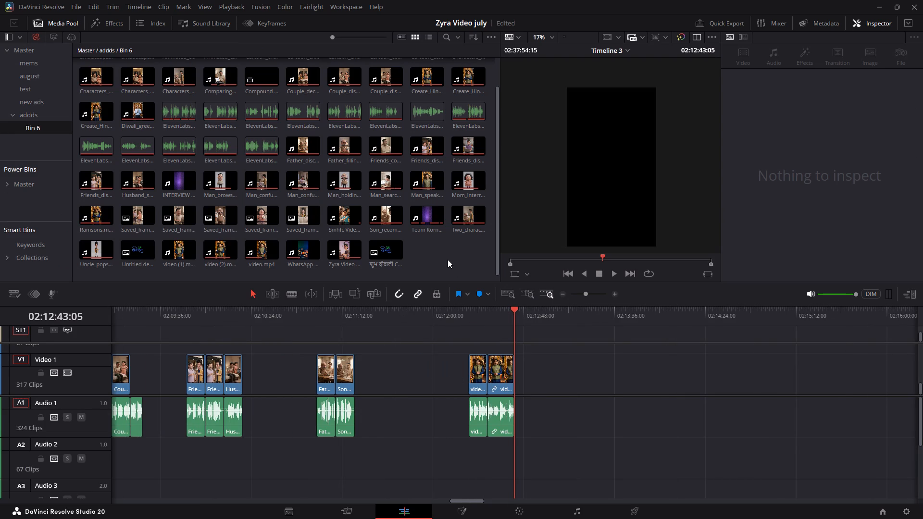
pyautogui.hotkey('ctrl', 'i')
pyautogui.click(168, 119)
pyautogui.keyDown('ctrl'); pyautogui.click(257, 125); pyautogui.keyUp('ctrl')
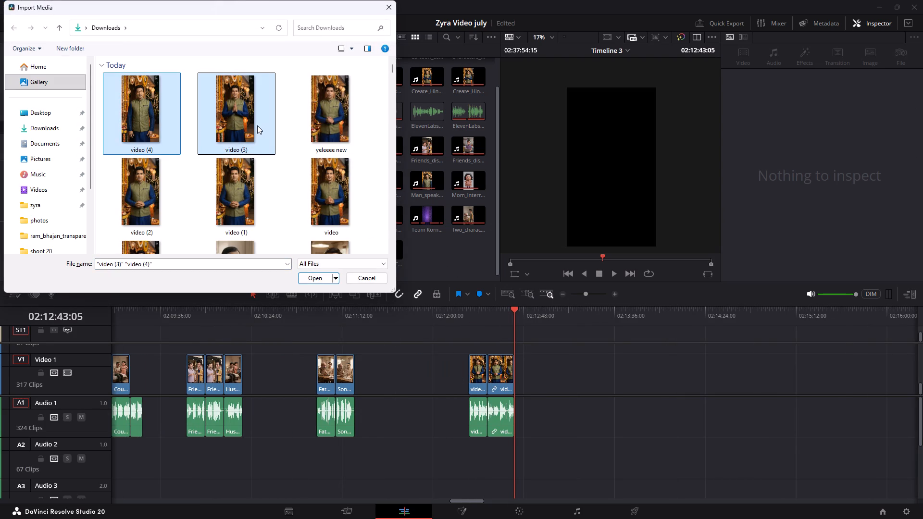
pyautogui.press('Return')
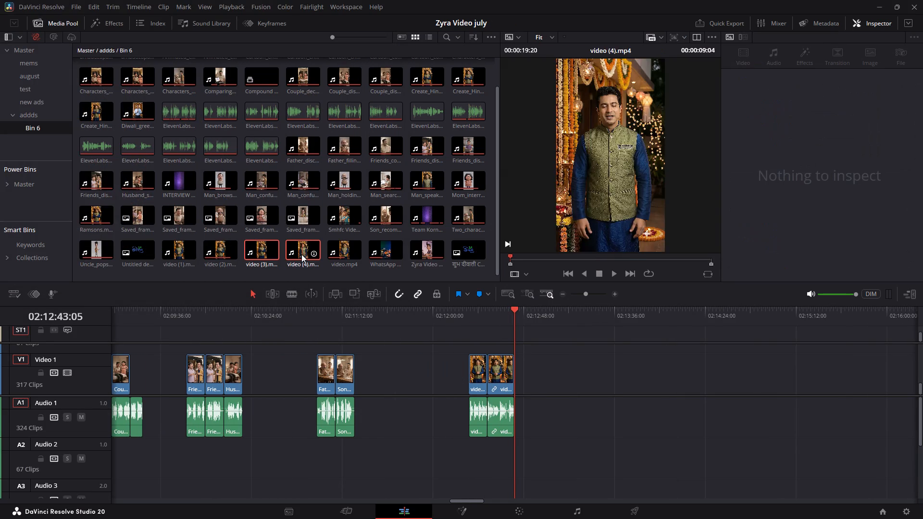
# Place video (3) and video (4) back to back on Video 1, after the existing clips, starting at about 02:13:00:05.
pyautogui.moveTo(301, 254); pyautogui.dragTo(547, 406)
# Play video (3) and the start of video (4) to find the point where video (4) should take over.
pyautogui.click(547, 315)
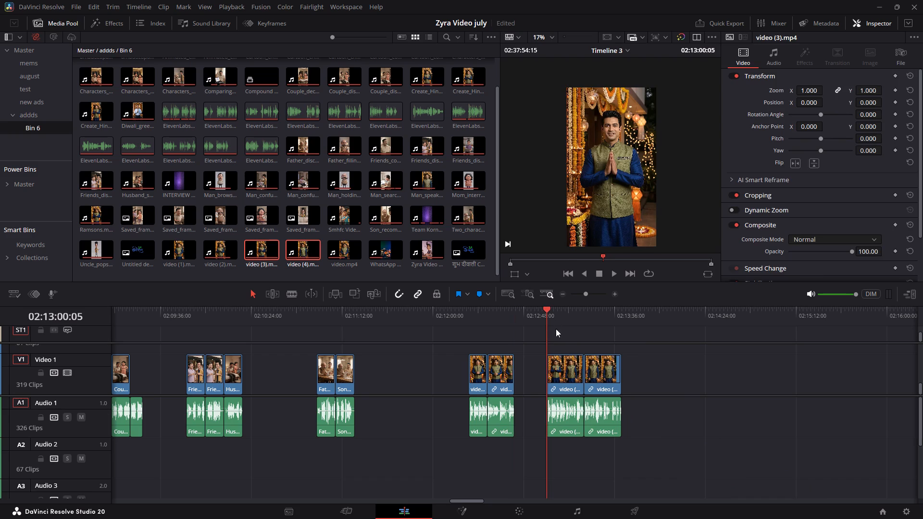
pyautogui.keyDown('alt'); pyautogui.scroll(10, 596, 401); pyautogui.keyUp('alt')
pyautogui.press('space')
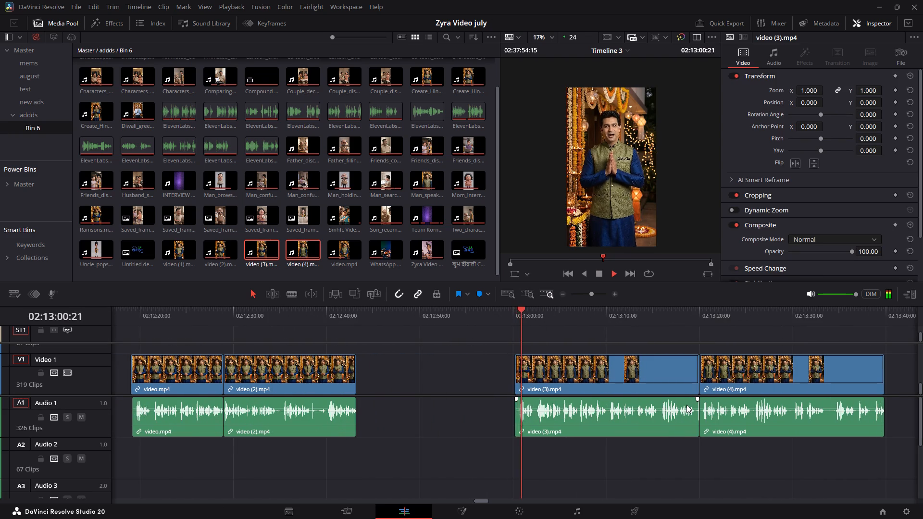
pyautogui.press('space')
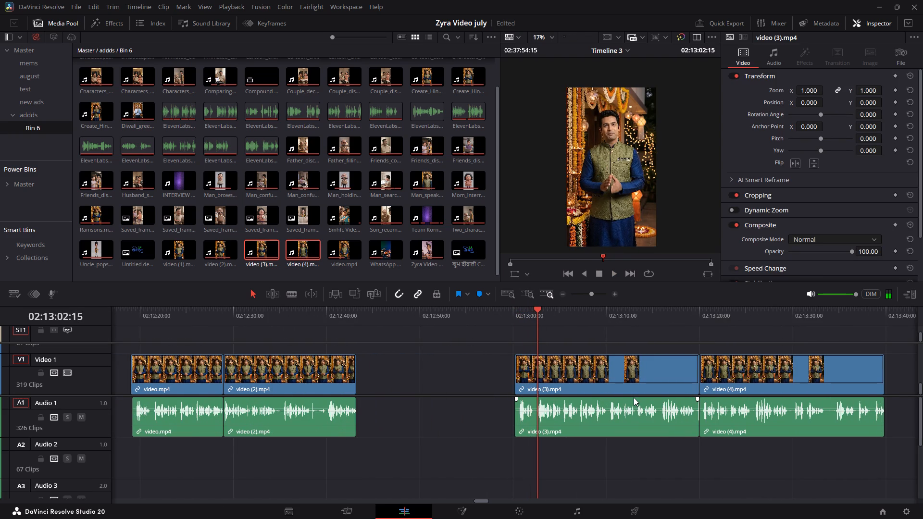
pyautogui.scroll(1, 650, 457)
pyautogui.keyDown('ctrl'); pyautogui.scroll(-3, 650, 456); pyautogui.keyUp('ctrl')
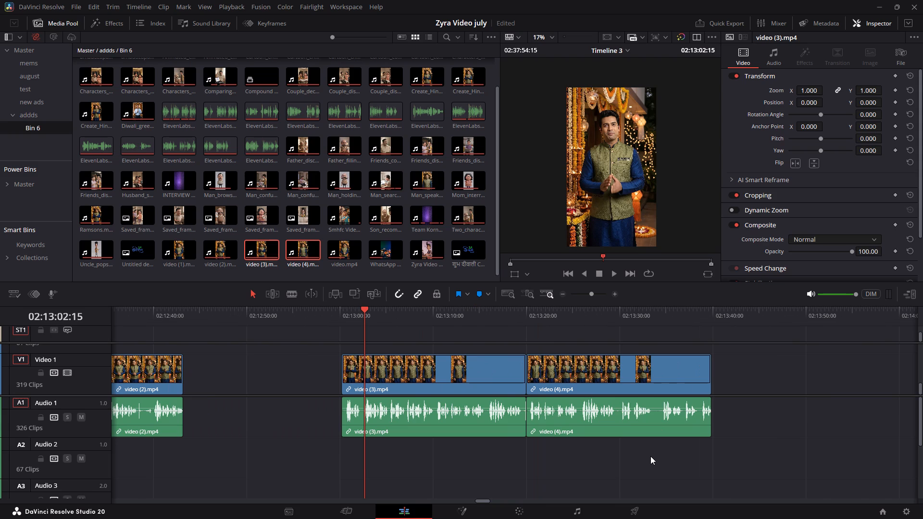
pyautogui.press('space')
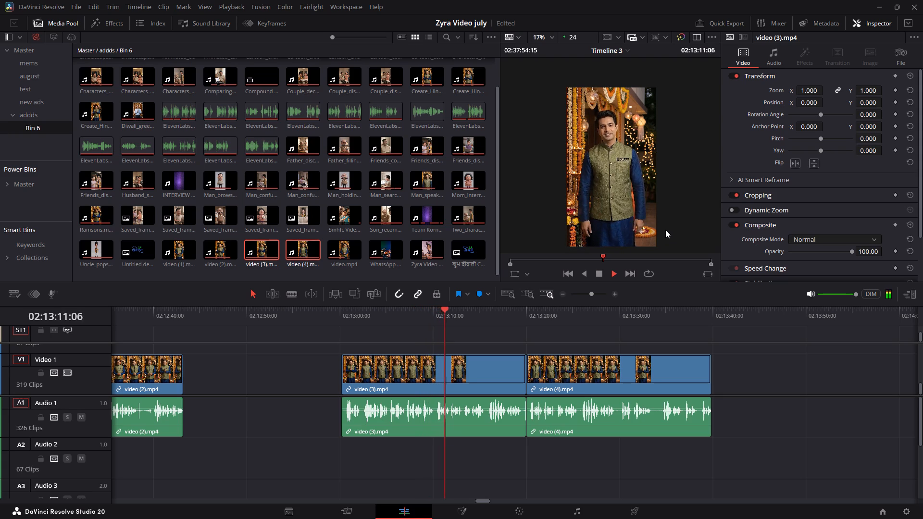
pyautogui.press('space')
pyautogui.click(525, 312)
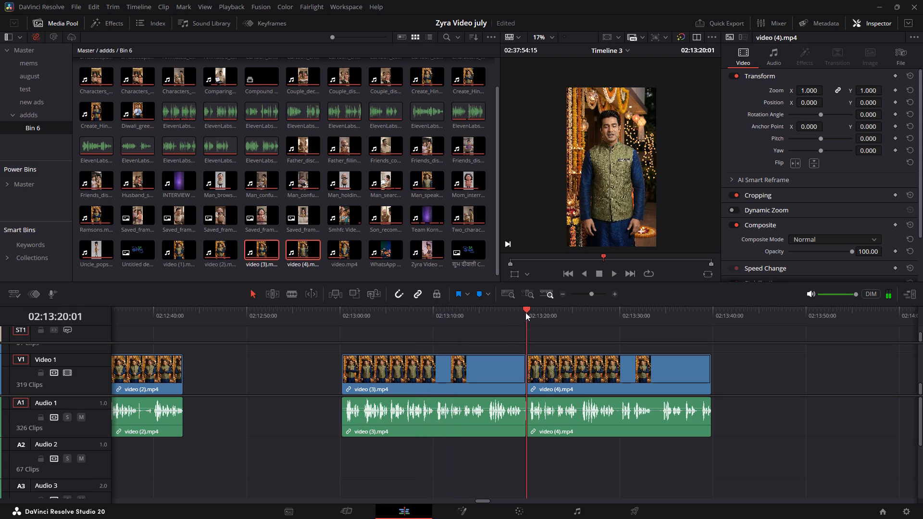
pyautogui.press('space')
pyautogui.press('space')
pyautogui.click(407, 314)
pyautogui.press('space')
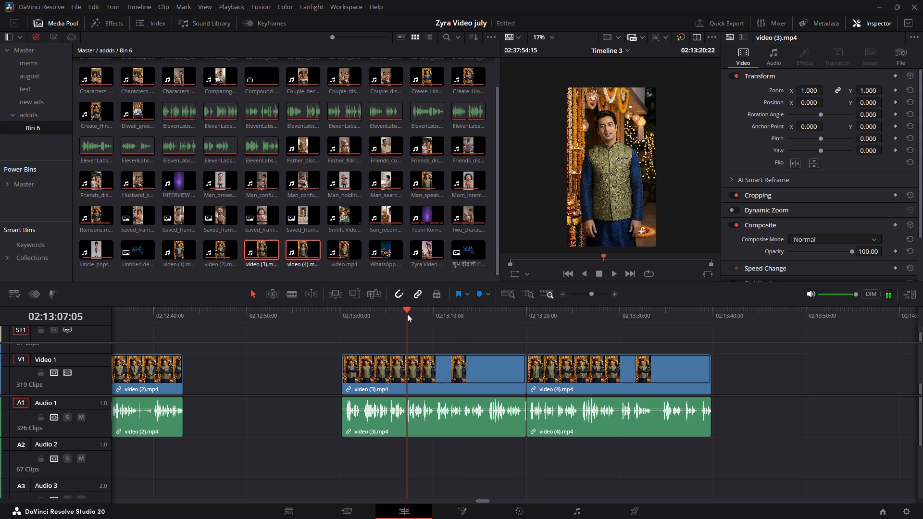
pyautogui.click(482, 310)
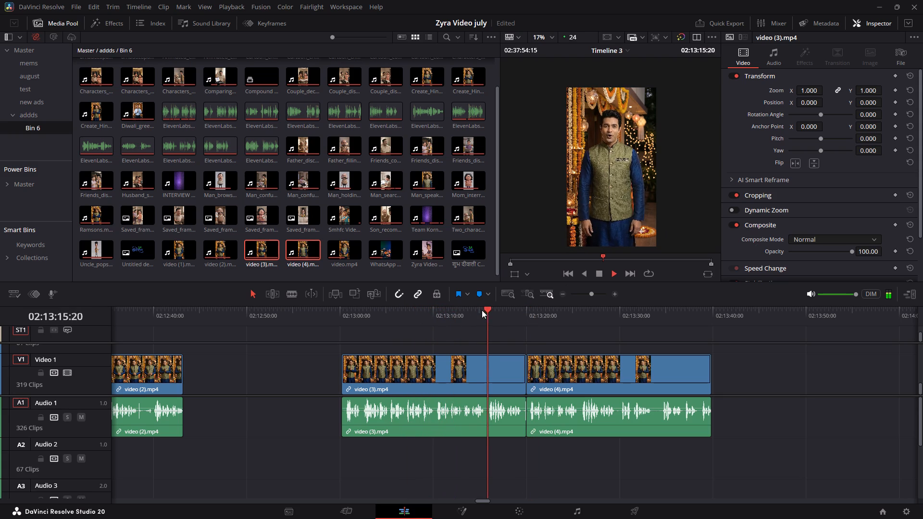
pyautogui.keyDown('alt'); pyautogui.scroll(3, 527, 406); pyautogui.keyUp('alt')
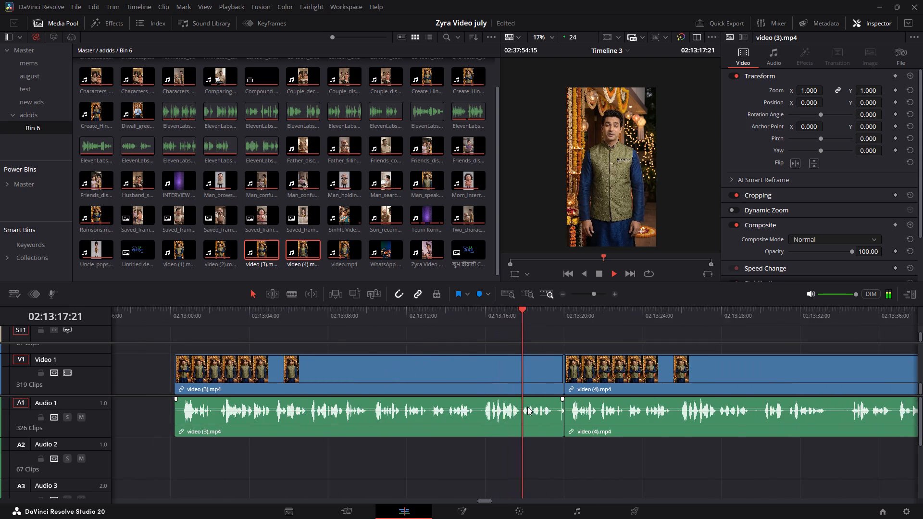
pyautogui.press('space')
pyautogui.click(270, 320)
pyautogui.press('space')
pyautogui.press('space')
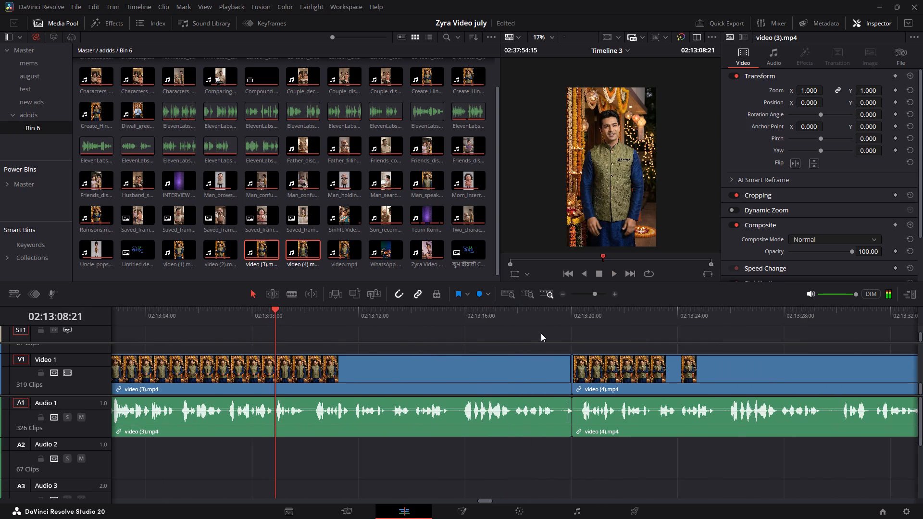
pyautogui.click(214, 322)
pyautogui.click(171, 320)
pyautogui.press('space')
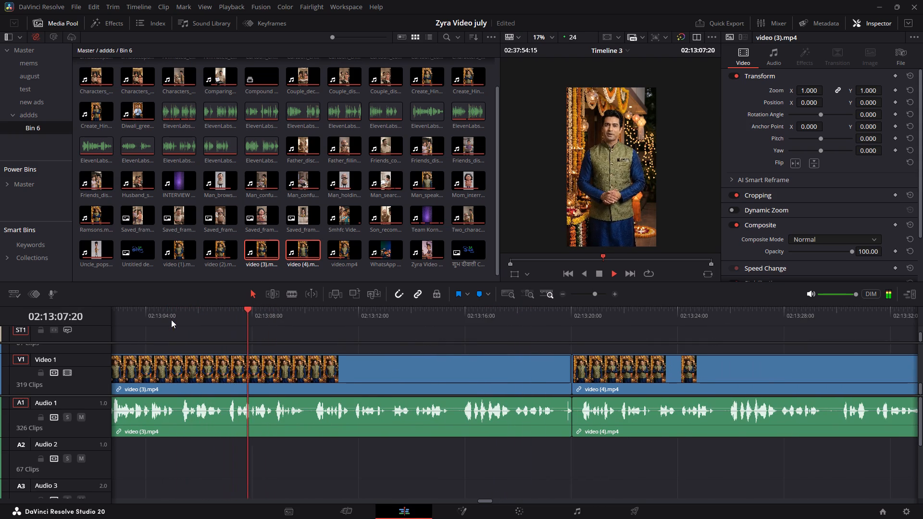
pyautogui.press('space')
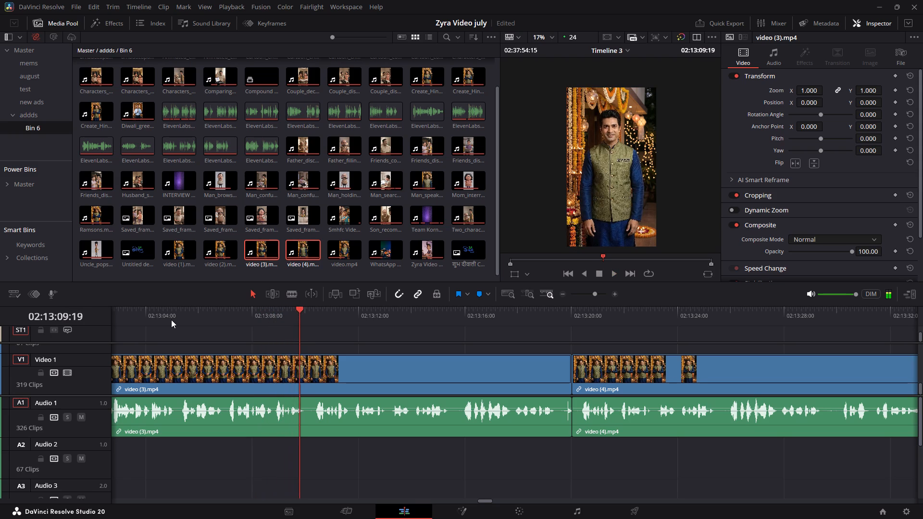
pyautogui.press('space')
pyautogui.press('space')
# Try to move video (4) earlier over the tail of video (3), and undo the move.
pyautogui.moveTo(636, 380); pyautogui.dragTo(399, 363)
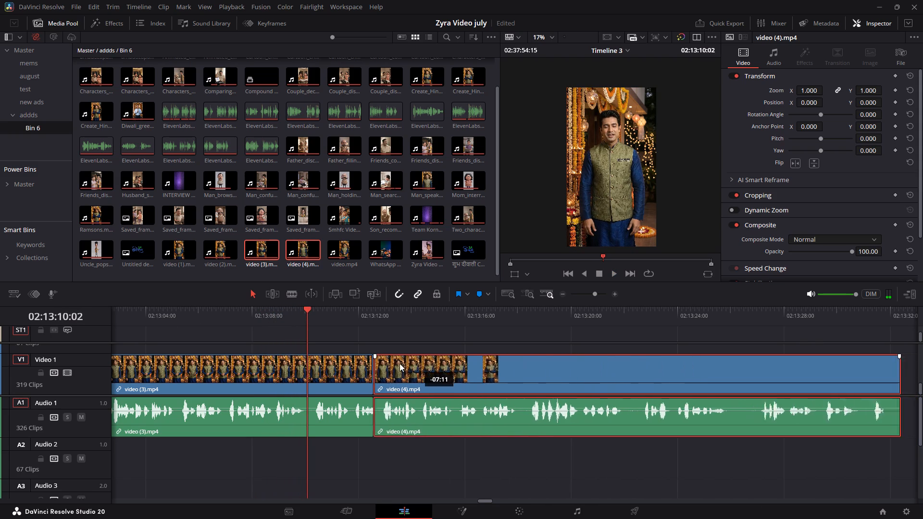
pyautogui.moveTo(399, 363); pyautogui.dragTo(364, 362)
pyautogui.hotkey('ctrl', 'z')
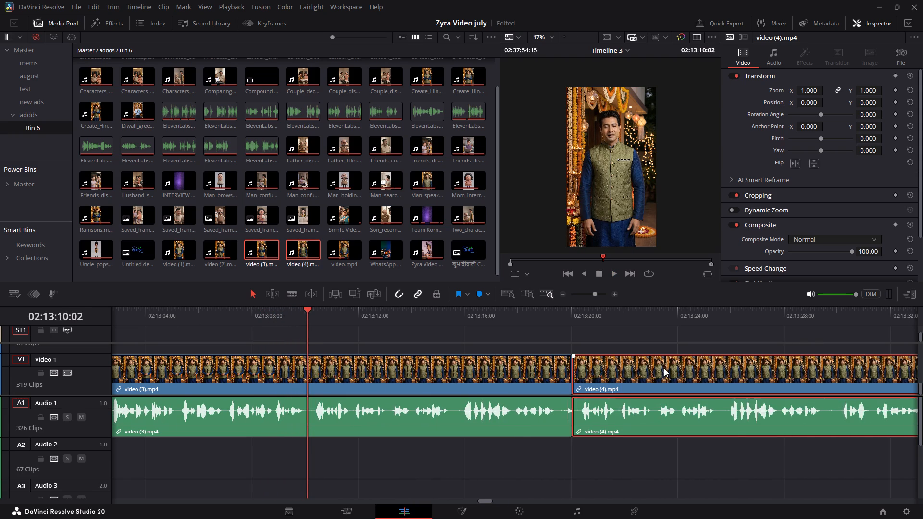
# Move video (4) earlier so it starts at the playhead, 02:13:10:02, overwriting the tail of video (3).
pyautogui.moveTo(664, 368); pyautogui.dragTo(402, 372)
# Play across the new join and through video (4) to locate the faulty speech around 02:13:16.
pyautogui.click(213, 320)
pyautogui.press('space')
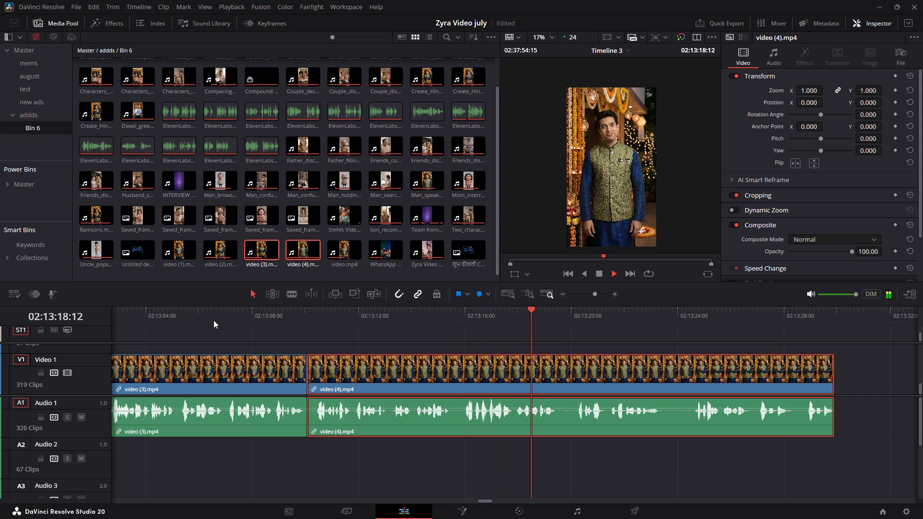
pyautogui.press('space')
pyautogui.click(415, 317)
pyautogui.press('space')
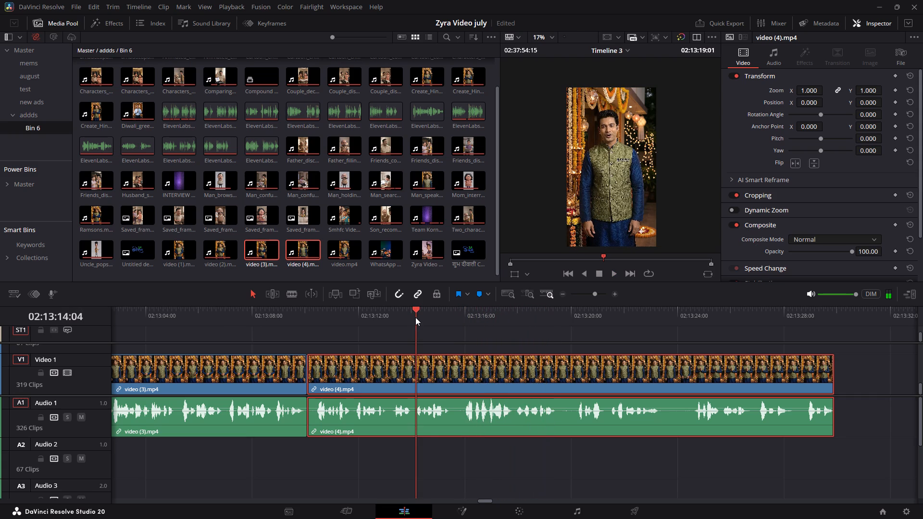
pyautogui.press('space')
pyautogui.keyDown('alt'); pyautogui.scroll(2, 477, 371); pyautogui.keyUp('alt')
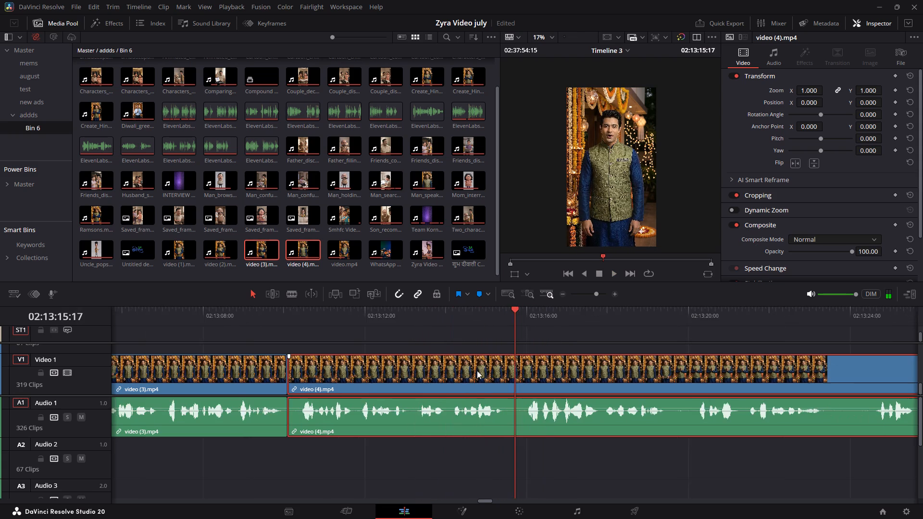
pyautogui.keyDown('alt'); pyautogui.scroll(4, 477, 371); pyautogui.keyUp('alt')
pyautogui.press('space')
pyautogui.press('space')
pyautogui.press('space')
pyautogui.press('space')
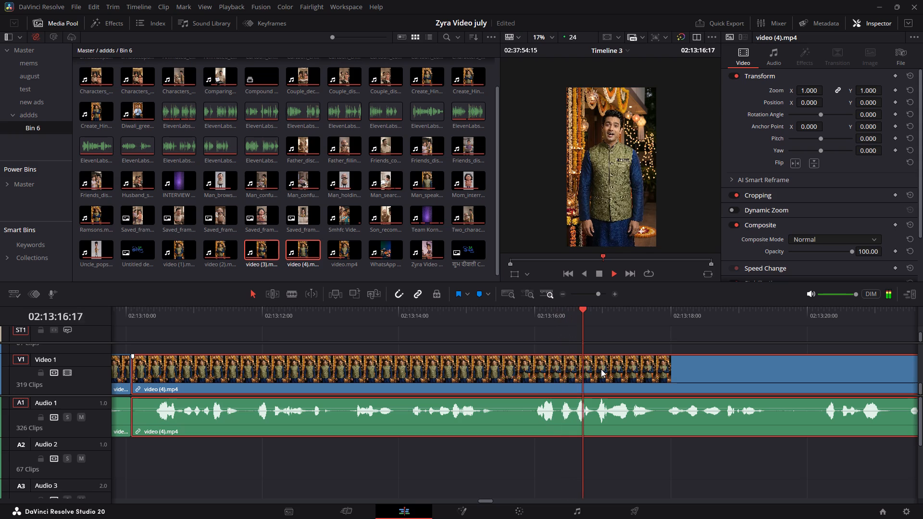
pyautogui.press('space')
pyautogui.press('space')
# Split video (4) at about 02:13:16:14 and at 02:13:16:21, and ripple-delete the short piece between the cuts.
pyautogui.moveTo(588, 318); pyautogui.dragTo(581, 321)
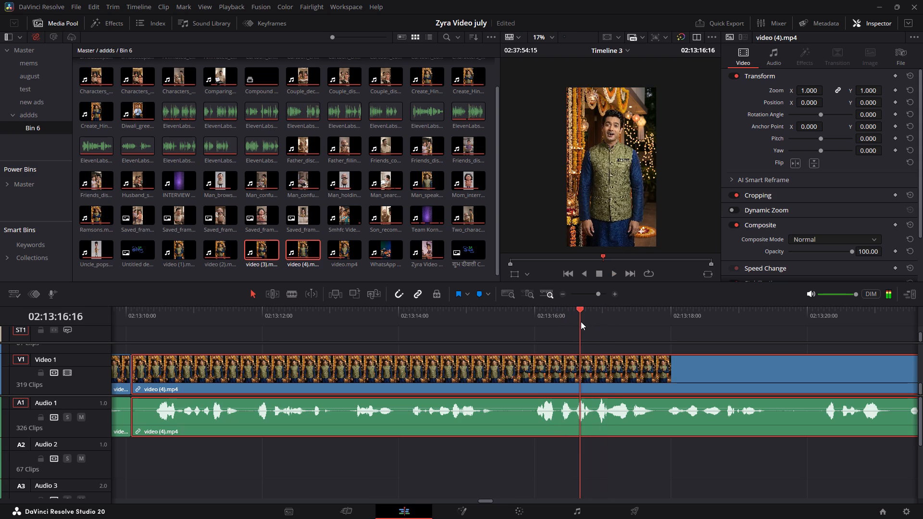
pyautogui.moveTo(581, 321); pyautogui.dragTo(560, 323)
pyautogui.press('space')
pyautogui.press('space')
pyautogui.moveTo(568, 323); pyautogui.dragTo(573, 324)
pyautogui.hotkey('ctrl', 'b')
pyautogui.moveTo(574, 323); pyautogui.dragTo(586, 327)
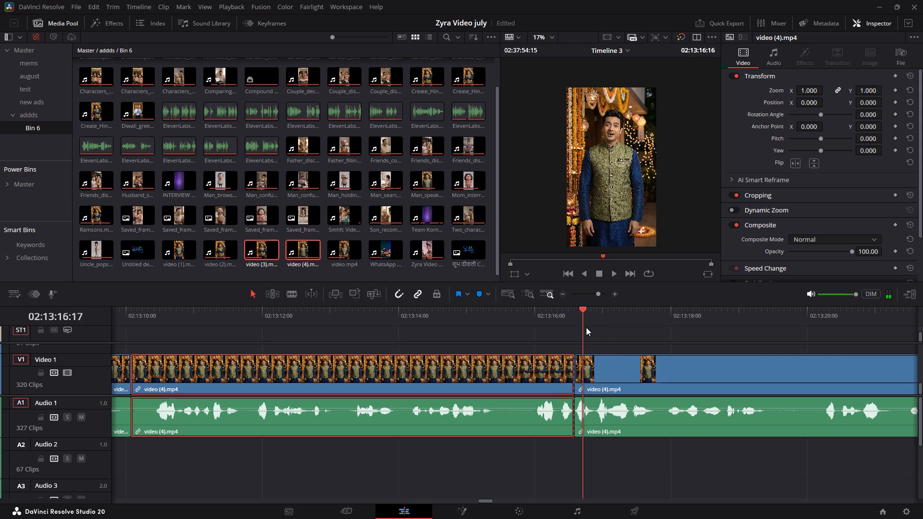
pyautogui.moveTo(586, 327); pyautogui.dragTo(595, 330)
pyautogui.hotkey('ctrl', 'b')
pyautogui.click(588, 379)
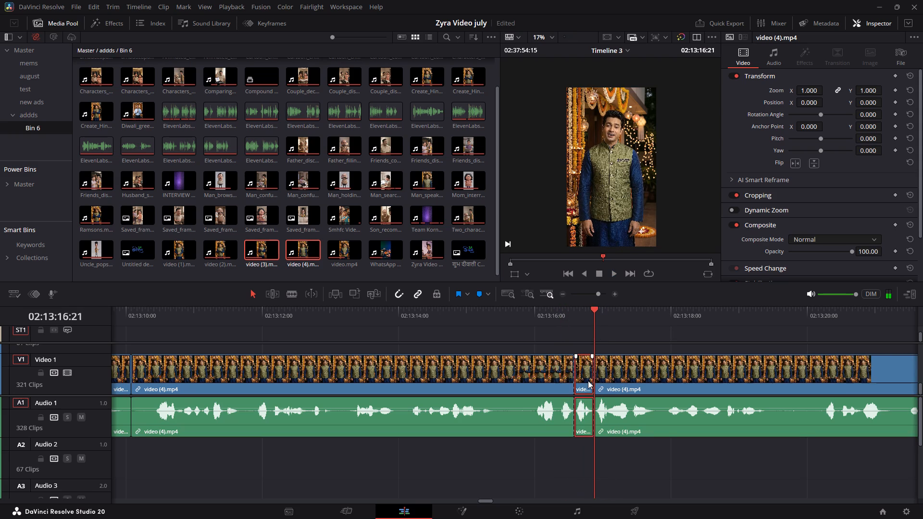
pyautogui.press('Delete')
# Play the edited sequence from before the new cut through to its end to check the cut and the ending.
pyautogui.click(507, 320)
pyautogui.press('space')
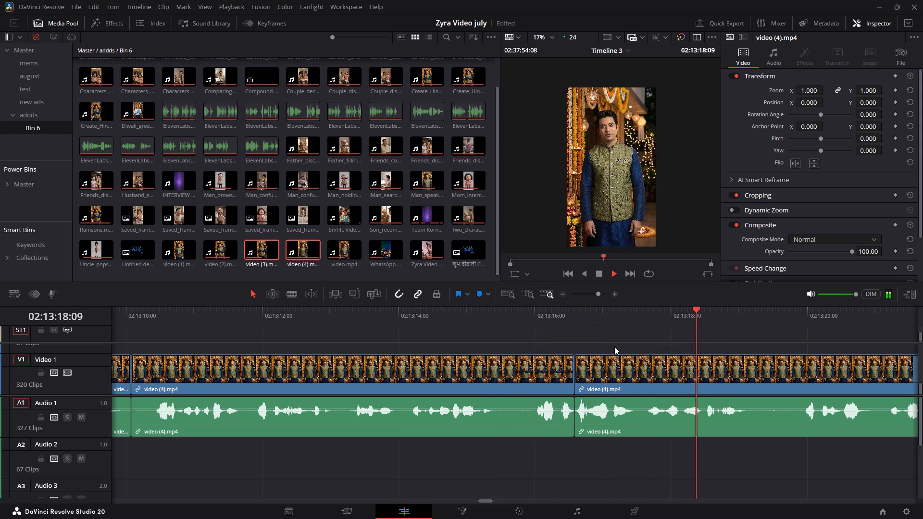
pyautogui.keyDown('alt'); pyautogui.scroll(-4, 614, 346); pyautogui.keyUp('alt')
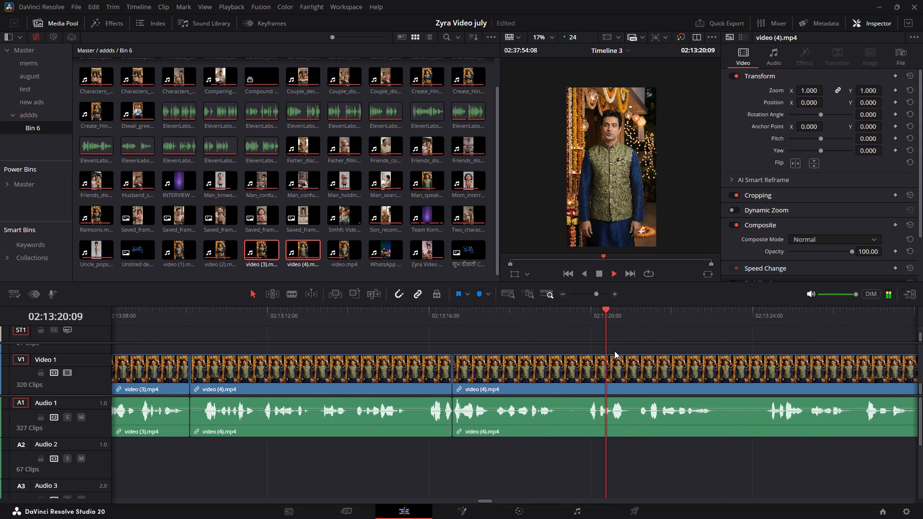
pyautogui.keyDown('alt'); pyautogui.scroll(-2, 614, 351); pyautogui.keyUp('alt')
pyautogui.keyDown('ctrl'); pyautogui.scroll(-1, 614, 353); pyautogui.keyUp('ctrl')
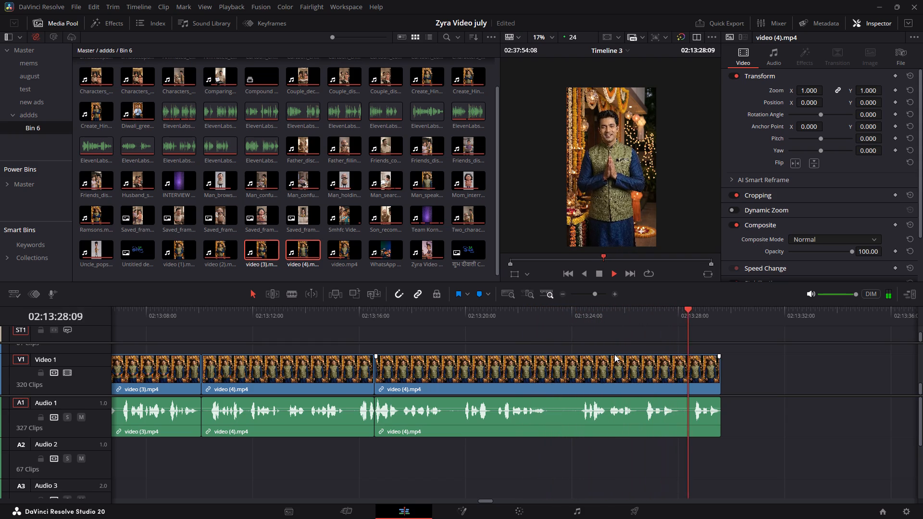
pyautogui.press('space')
# Trim the end of the last video (4) piece back to about 02:13:28:07.
pyautogui.moveTo(718, 370); pyautogui.dragTo(696, 375)
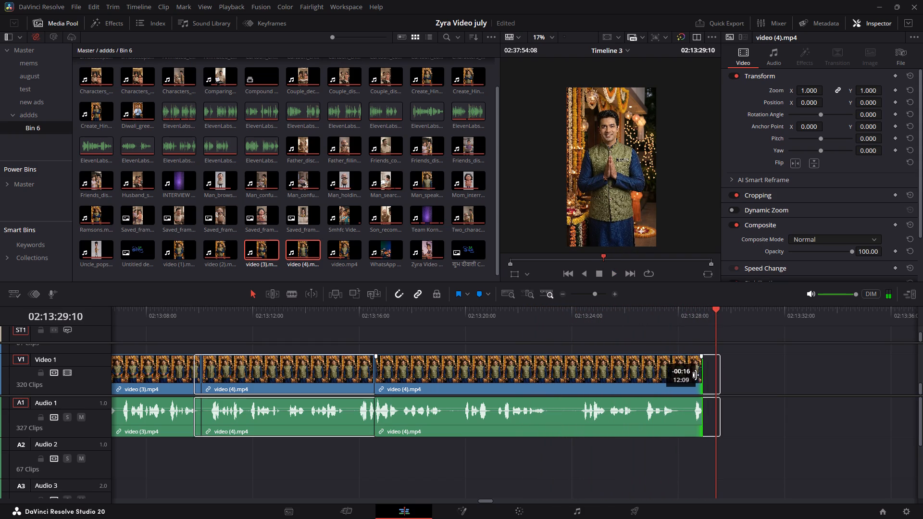
pyautogui.moveTo(696, 375); pyautogui.dragTo(682, 377)
# Mark the edited sequence for export, with the out point at 02:13:28:07 and the in point at 02:13:00:05.
pyautogui.click(687, 319)
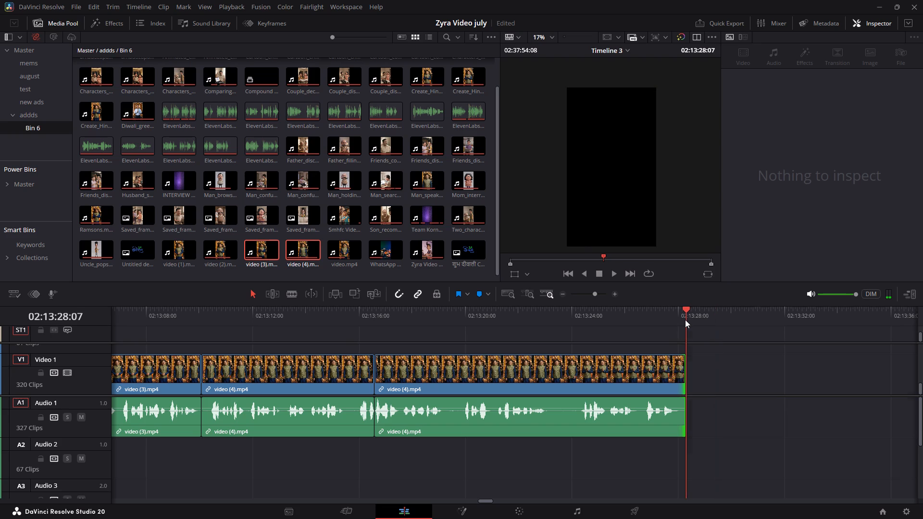
pyautogui.press('o')
pyautogui.keyDown('alt'); pyautogui.scroll(-4, 559, 362); pyautogui.keyUp('alt')
pyautogui.moveTo(360, 313); pyautogui.dragTo(383, 315)
pyautogui.press('i')
# Name the export yeleeee new 1, add it to the render queue and render it.
pyautogui.click(638, 509)
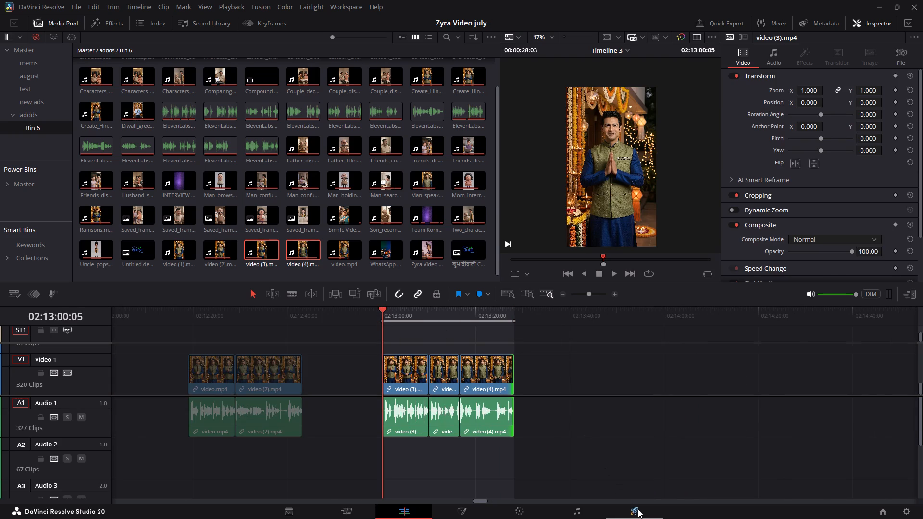
pyautogui.click(105, 102)
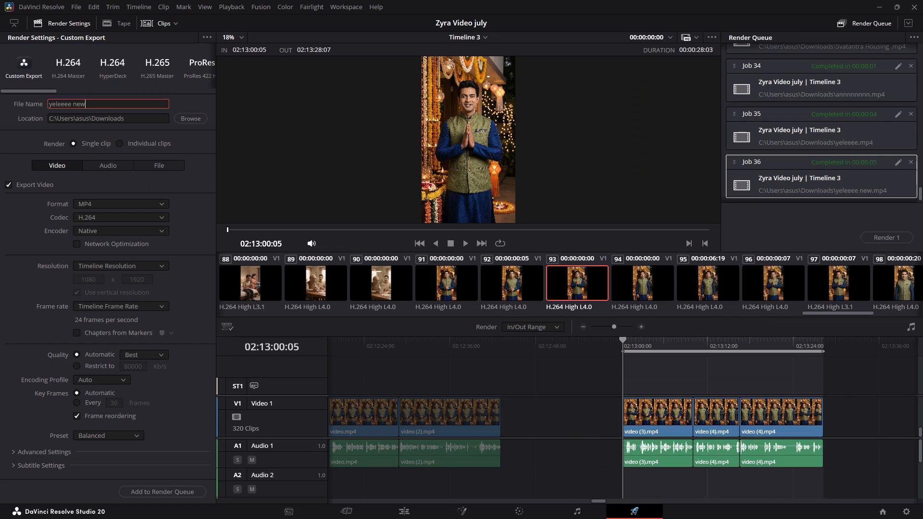
pyautogui.press('space')
pyautogui.write('1')
pyautogui.click(167, 488)
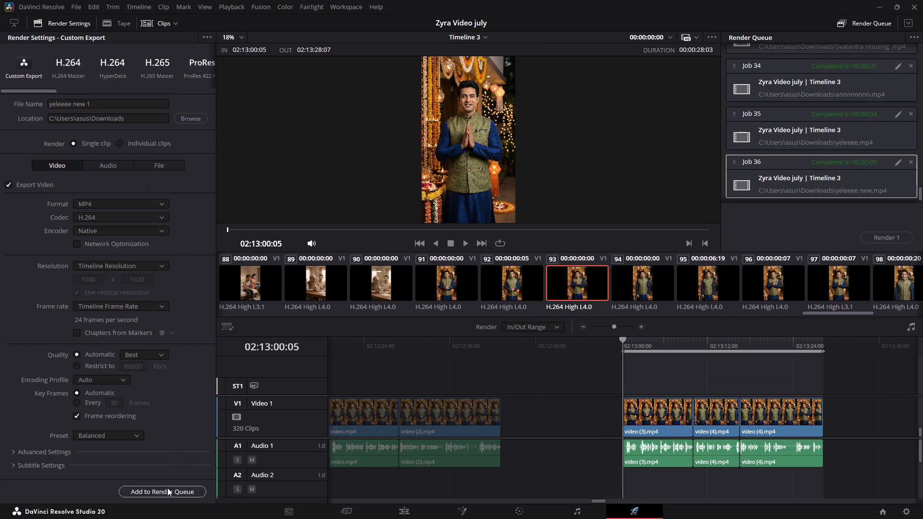
pyautogui.click(873, 233)
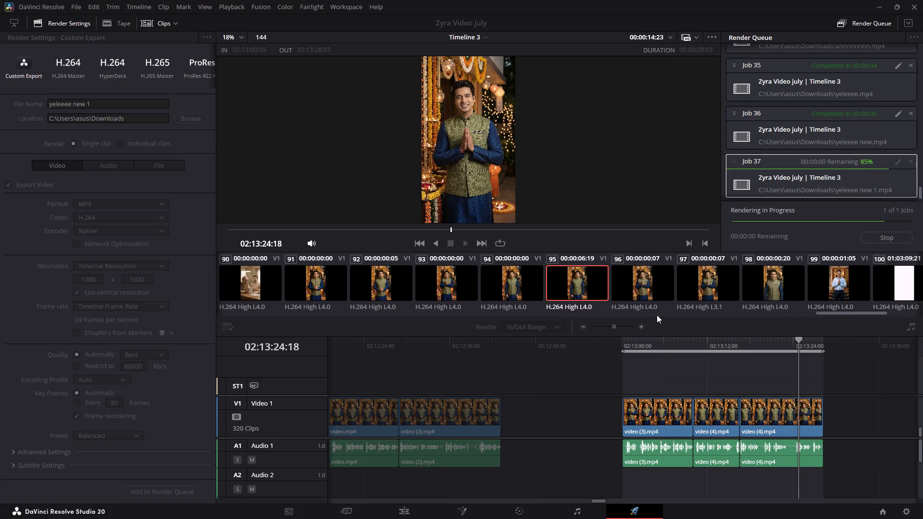
# Switch from DaVinci Resolve to another open window.
pyautogui.hotkey('alt', 'Tab')
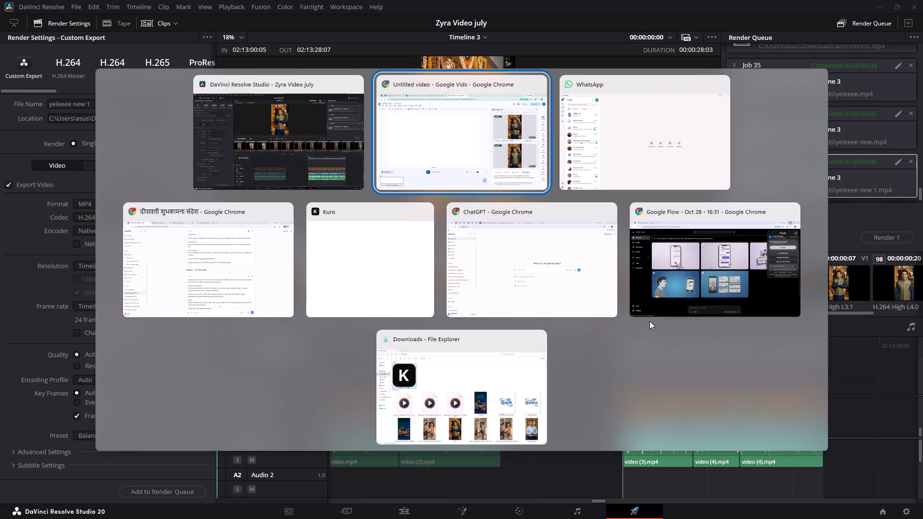
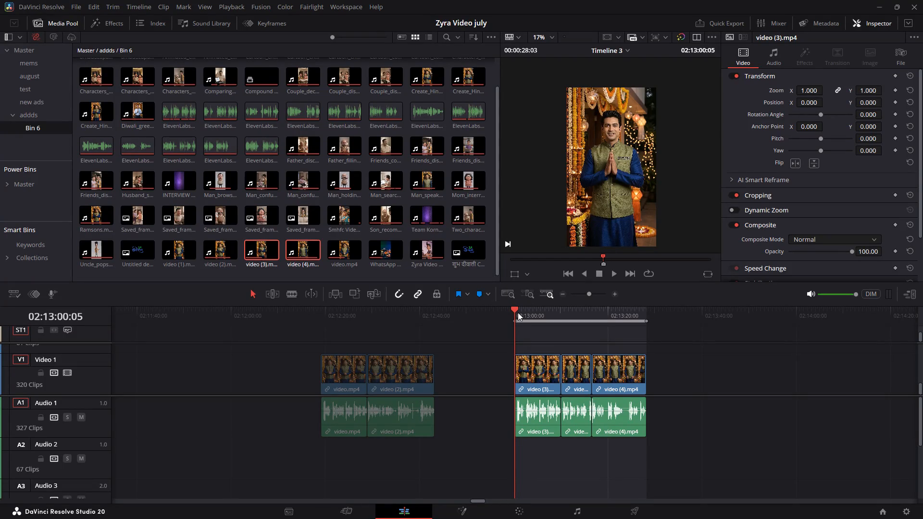
# Step the playhead back to 02:13:00:00 and clear the timeline's in and out range.
pyautogui.press('Left')
pyautogui.press('Left')
pyautogui.press('Left')
pyautogui.press('Left')
pyautogui.press('Left')
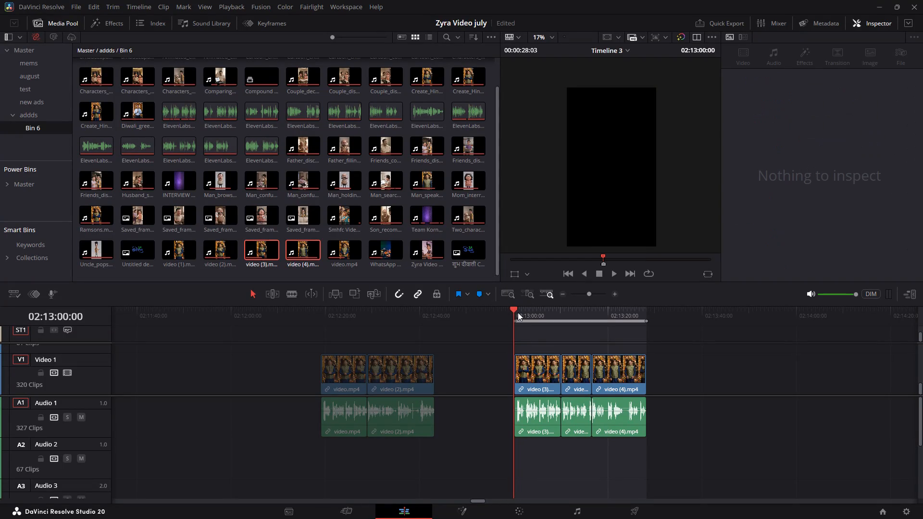
pyautogui.hotkey('alt', 'x')
# Shift the video (3).mp4 clip with its audio slightly earlier so that it starts at 02:13:00:00.
pyautogui.keyDown('alt'); pyautogui.scroll(8, 561, 368); pyautogui.keyUp('alt')
pyautogui.keyDown('ctrl'); pyautogui.scroll(-1, 615, 359); pyautogui.keyUp('ctrl')
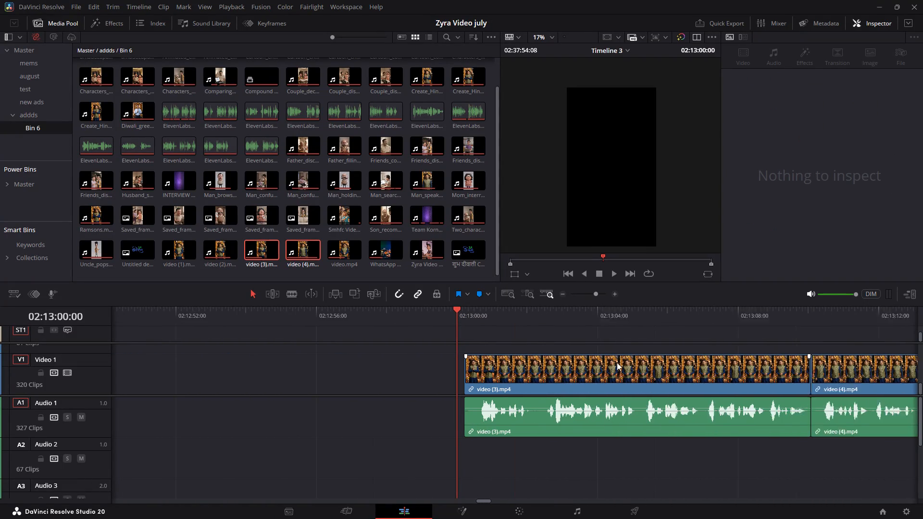
pyautogui.keyDown('ctrl'); pyautogui.scroll(-2, 617, 362); pyautogui.keyUp('ctrl')
pyautogui.moveTo(387, 370); pyautogui.dragTo(380, 381)
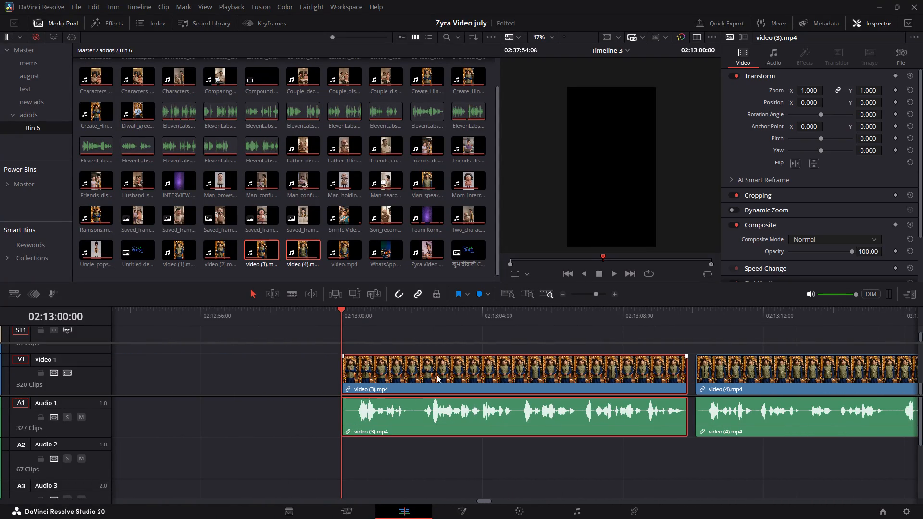
# Shift both video (4).mp4 pieces earlier so they follow video (3).mp4 without gaps.
pyautogui.moveTo(754, 375); pyautogui.dragTo(748, 380)
pyautogui.keyDown('ctrl'); pyautogui.scroll(-7, 715, 376); pyautogui.keyUp('ctrl')
pyautogui.moveTo(705, 374); pyautogui.dragTo(690, 375)
pyautogui.click(690, 375)
pyautogui.hotkey('ctrl', 'z')
pyautogui.click(693, 378)
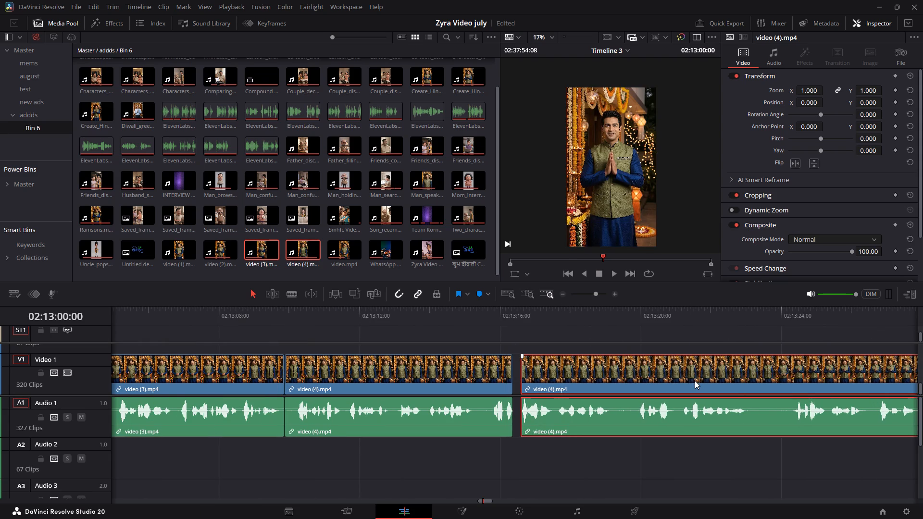
pyautogui.hotkey('ctrl', 'z')
pyautogui.hotkey('ctrl', 'shift', 'z')
pyautogui.moveTo(695, 381); pyautogui.dragTo(692, 382)
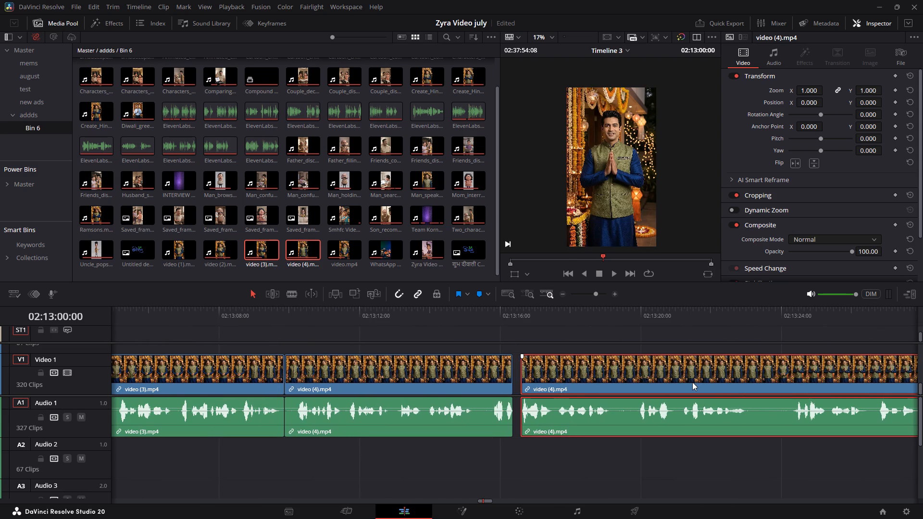
pyautogui.moveTo(692, 382); pyautogui.dragTo(689, 383)
pyautogui.keyDown('alt'); pyautogui.scroll(-6, 685, 371); pyautogui.keyUp('alt')
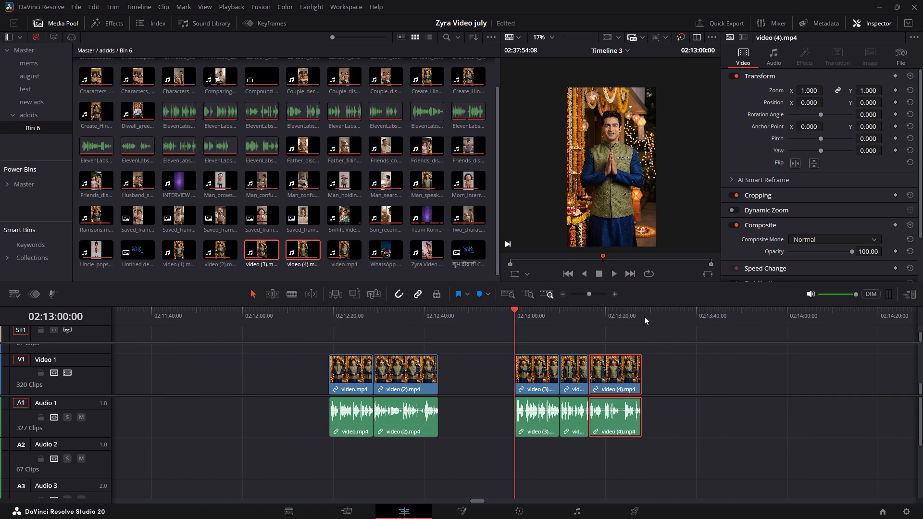
# Place the playhead at the end of the last video (4).mp4 piece, at 02:13:28:02, and deselect the clip.
pyautogui.moveTo(644, 316); pyautogui.dragTo(640, 322)
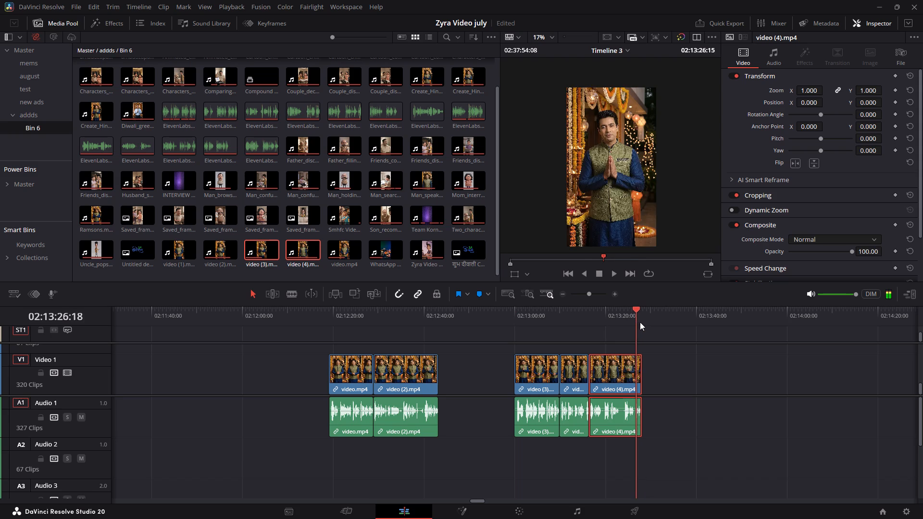
pyautogui.moveTo(640, 322); pyautogui.dragTo(641, 322)
pyautogui.click(683, 384)
pyautogui.keyDown('alt'); pyautogui.scroll(3, 679, 386); pyautogui.keyUp('alt')
pyautogui.keyDown('ctrl'); pyautogui.scroll(1, 556, 371); pyautogui.keyUp('ctrl')
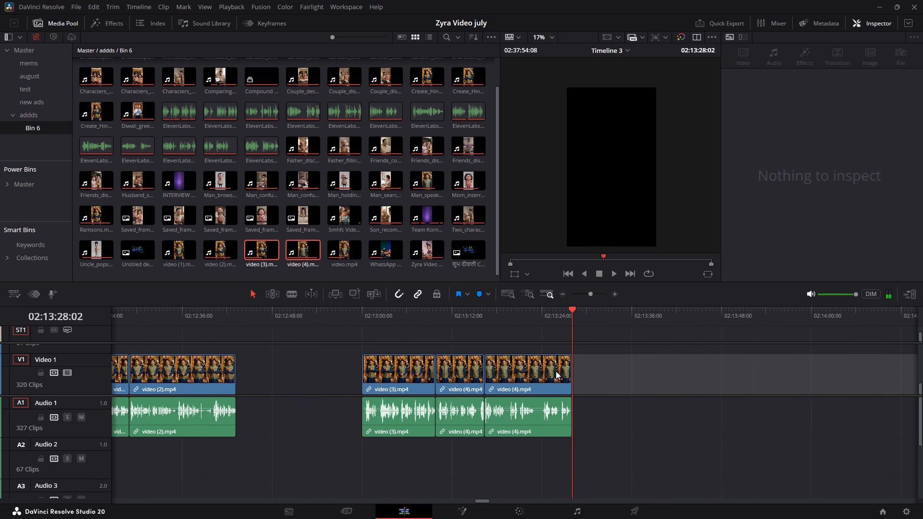
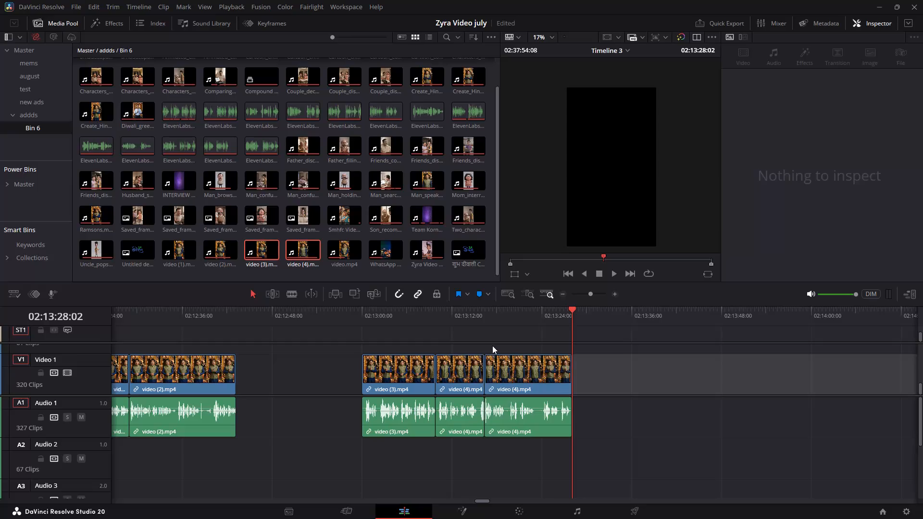
# Disable all five Diwali greeting clips and their audio, from the first piece before video (2).mp4 through the last video (4).mp4 piece.
pyautogui.click(492, 344)
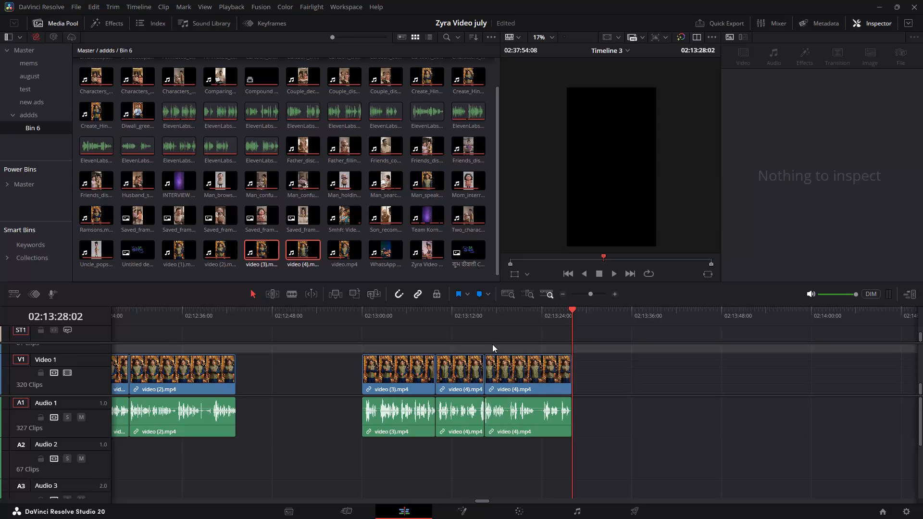
pyautogui.keyDown('alt'); pyautogui.scroll(-4, 513, 377); pyautogui.keyUp('alt')
pyautogui.moveTo(563, 367); pyautogui.dragTo(318, 428)
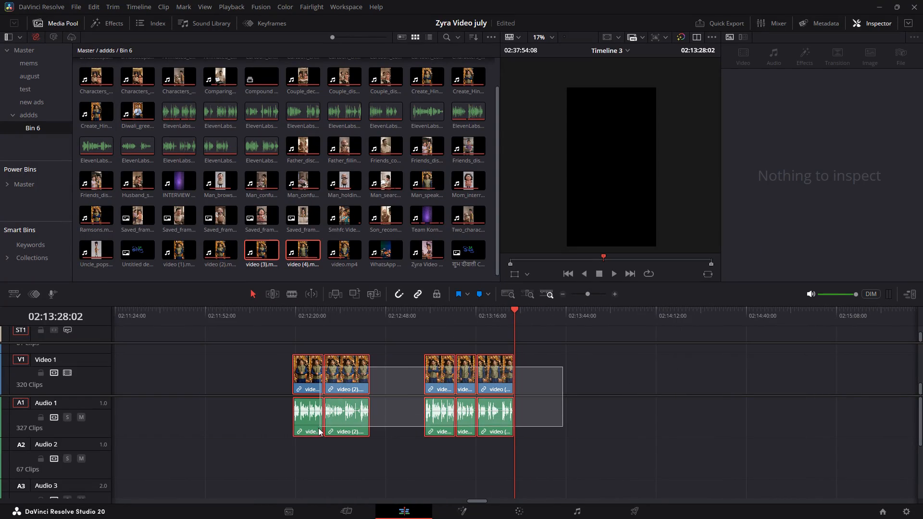
pyautogui.moveTo(318, 428); pyautogui.dragTo(312, 431)
pyautogui.press('d')
# Move the five disabled Diwali clips together far later on Video 1 and Audio 1, starting at about 02:40:40.
pyautogui.keyDown('alt'); pyautogui.scroll(-5, 352, 396); pyautogui.keyUp('alt')
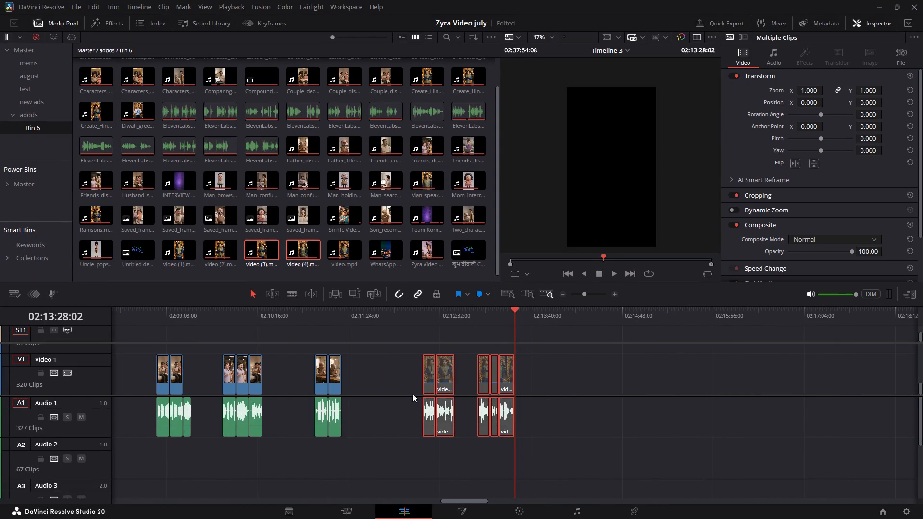
pyautogui.moveTo(445, 380); pyautogui.dragTo(543, 373)
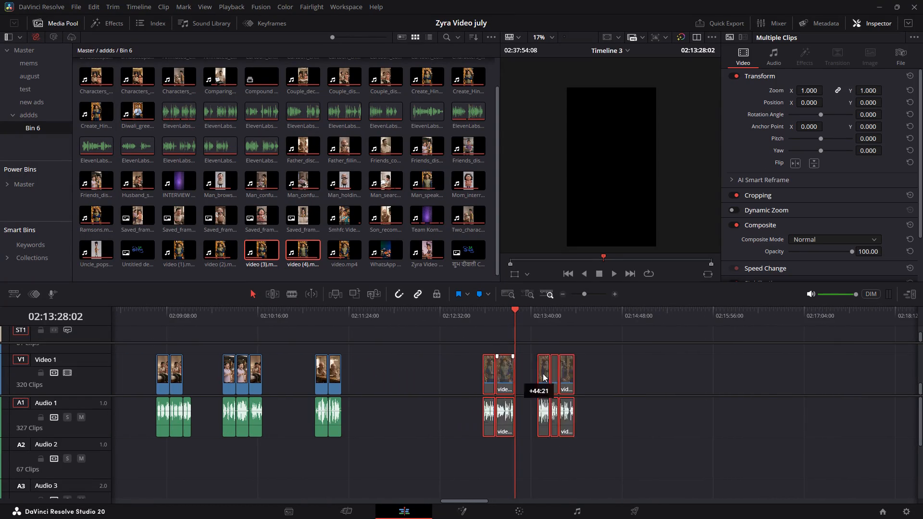
pyautogui.moveTo(543, 373); pyautogui.dragTo(922, 363)
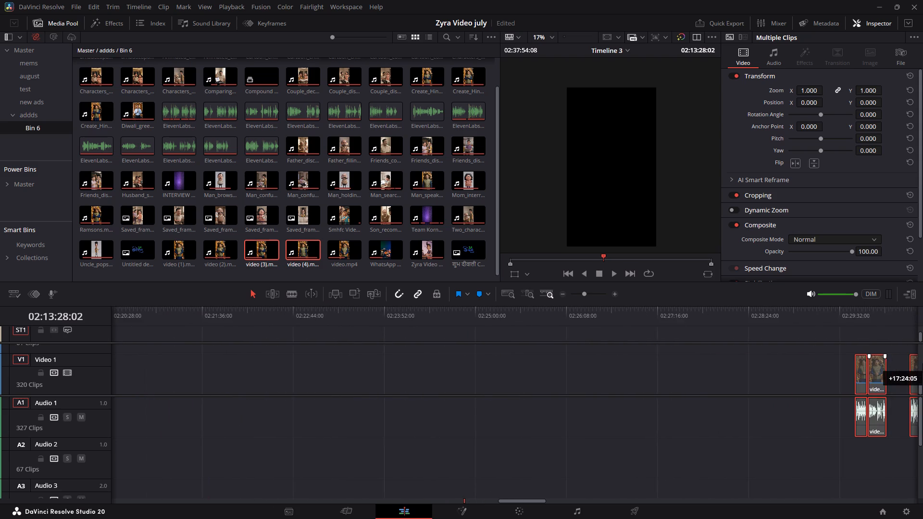
pyautogui.moveTo(922, 363); pyautogui.dragTo(475, 383)
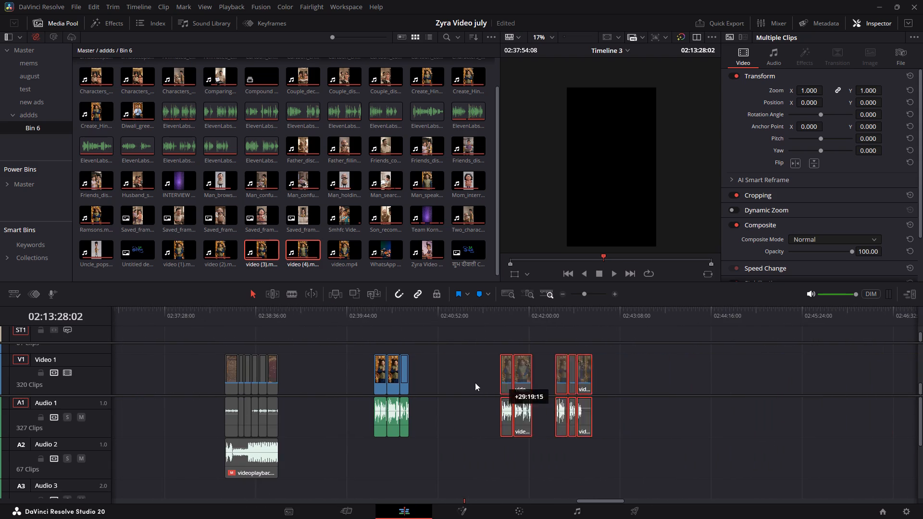
pyautogui.moveTo(475, 383); pyautogui.dragTo(445, 386)
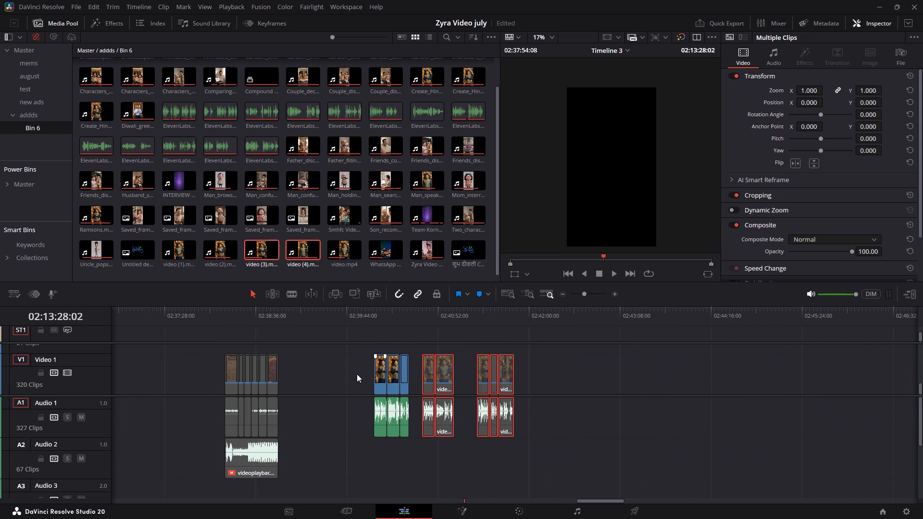
# Disable the three-clip group with audio just before the moved Diwali clips, and clear the selection.
pyautogui.moveTo(338, 373); pyautogui.dragTo(402, 385)
pyautogui.press('d')
pyautogui.click(356, 380)
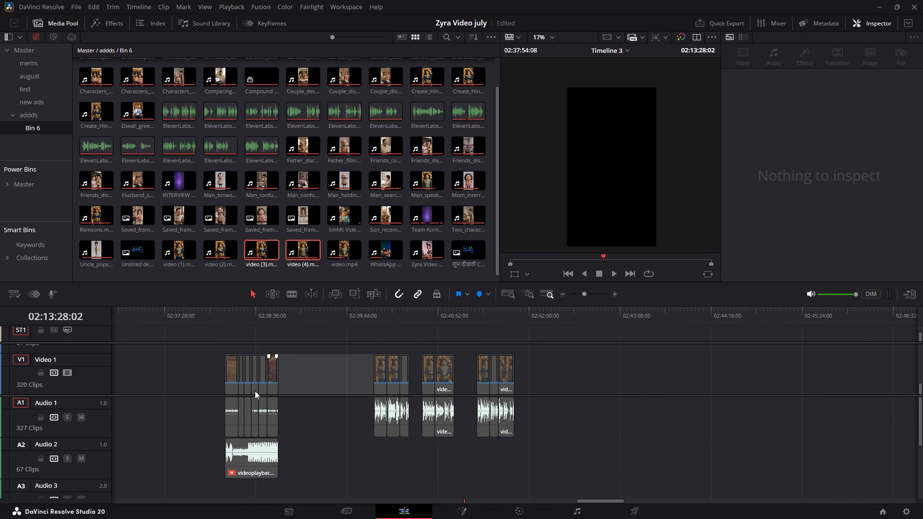
# Look back through the earlier ad clips on the timeline, placing the playhead at 02:07:03:00.
pyautogui.keyDown('ctrl'); pyautogui.scroll(11, 264, 338); pyautogui.keyUp('ctrl')
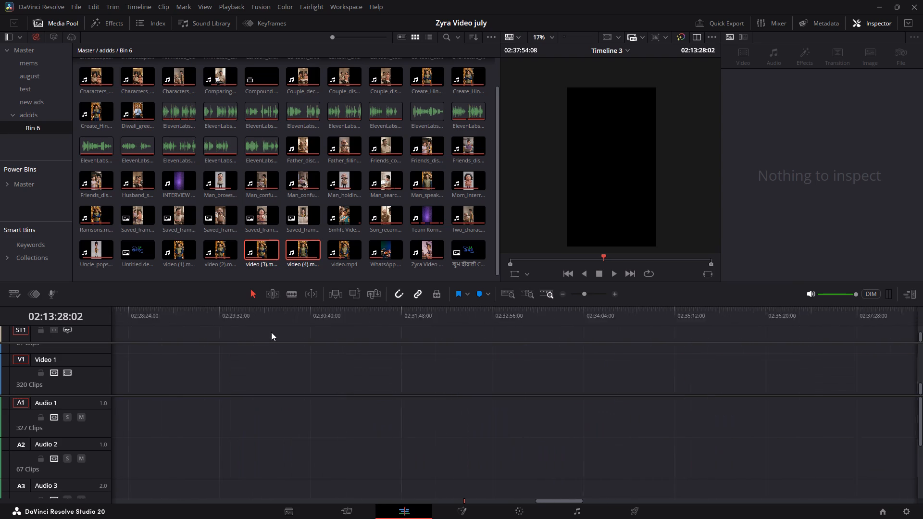
pyautogui.keyDown('ctrl'); pyautogui.scroll(20, 271, 332); pyautogui.keyUp('ctrl')
pyautogui.keyDown('ctrl'); pyautogui.scroll(9, 271, 332); pyautogui.keyUp('ctrl')
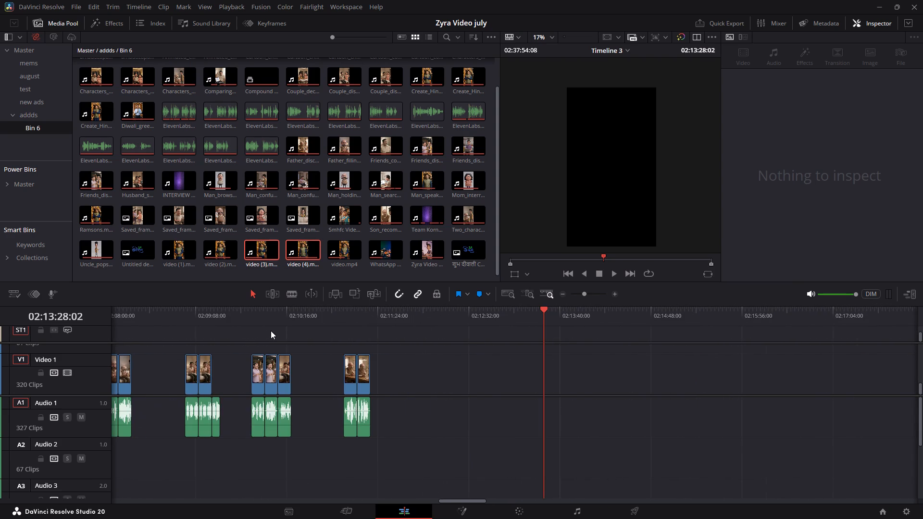
pyautogui.keyDown('ctrl'); pyautogui.scroll(6, 271, 331); pyautogui.keyUp('ctrl')
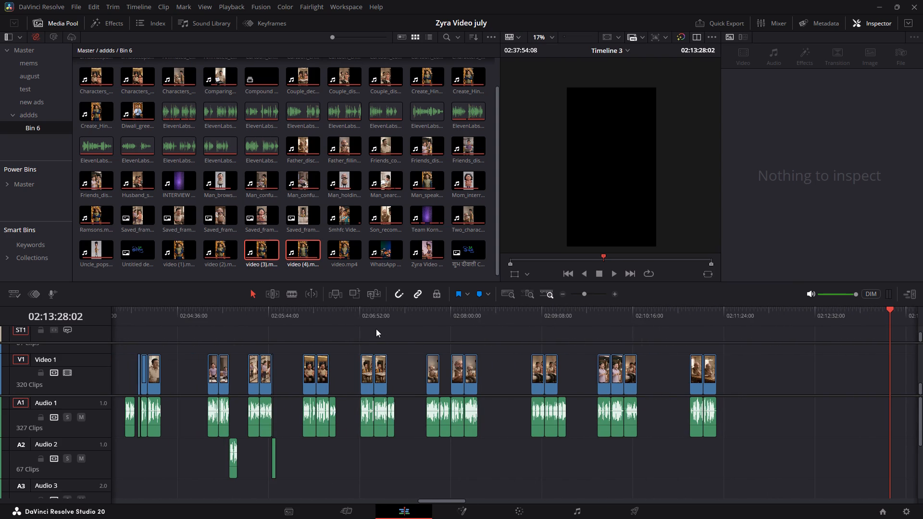
pyautogui.click(373, 326)
pyautogui.keyDown('alt'); pyautogui.scroll(7, 445, 397); pyautogui.keyUp('alt')
pyautogui.keyDown('alt'); pyautogui.scroll(2, 505, 398); pyautogui.keyUp('alt')
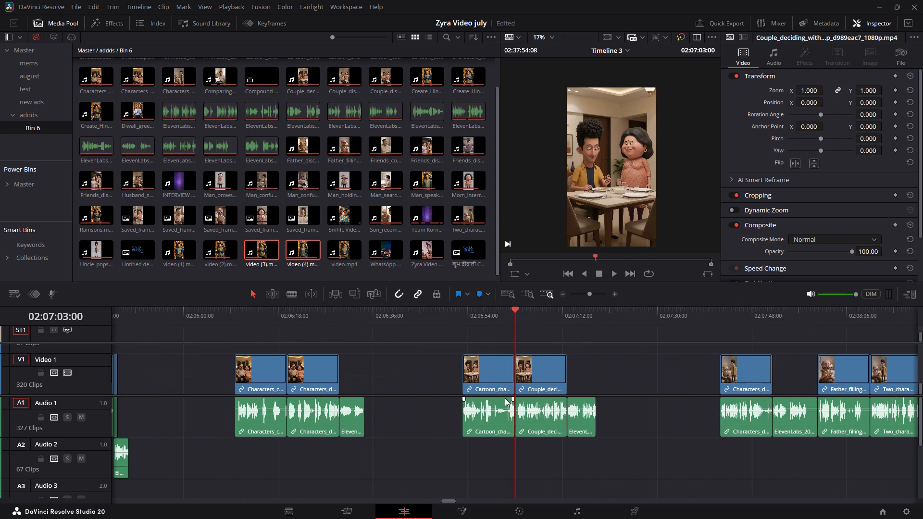
pyautogui.scroll(2, 566, 440)
pyautogui.keyDown('shift'); pyautogui.scroll(2, 547, 442); pyautogui.keyUp('shift')
pyautogui.keyDown('shift'); pyautogui.scroll(-1, 606, 351); pyautogui.keyUp('shift')
pyautogui.keyDown('shift'); pyautogui.scroll(2, 606, 351); pyautogui.keyUp('shift')
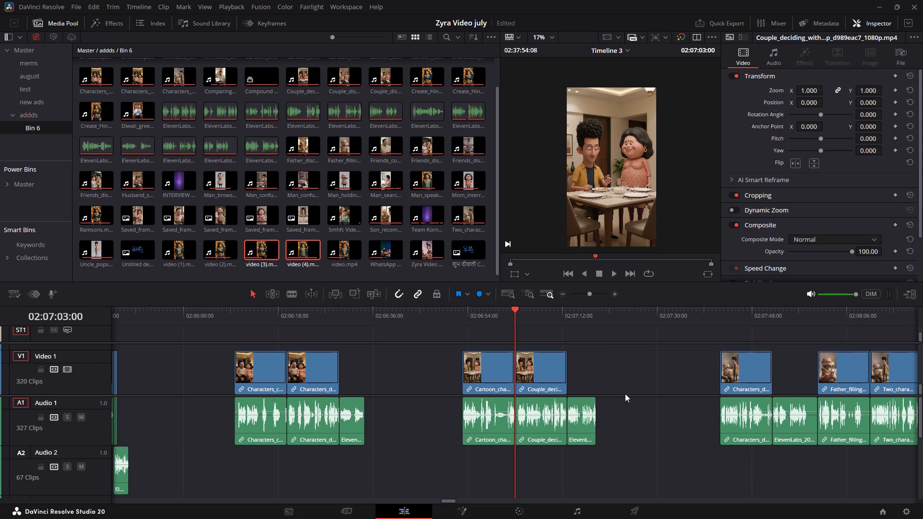
# Play the second Cartoon couple clip from 02:05:37:15 to about 02:05:40:07 to check its picture and speech.
pyautogui.moveTo(626, 395); pyautogui.dragTo(624, 405)
pyautogui.keyDown('ctrl'); pyautogui.scroll(3, 388, 379); pyautogui.keyUp('ctrl')
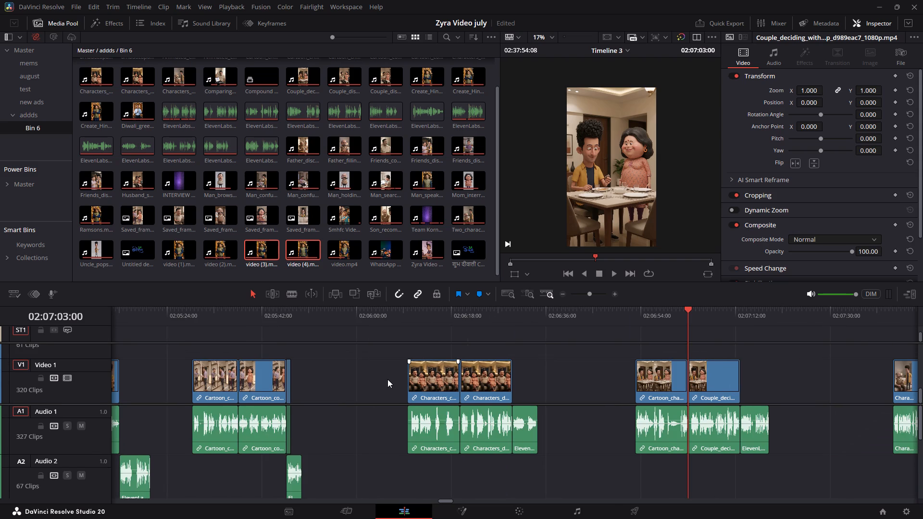
pyautogui.keyDown('ctrl'); pyautogui.scroll(-2, 387, 379); pyautogui.keyUp('ctrl')
pyautogui.moveTo(346, 320); pyautogui.dragTo(304, 318)
pyautogui.keyDown('ctrl'); pyautogui.scroll(3, 258, 341); pyautogui.keyUp('ctrl')
pyautogui.click(291, 324)
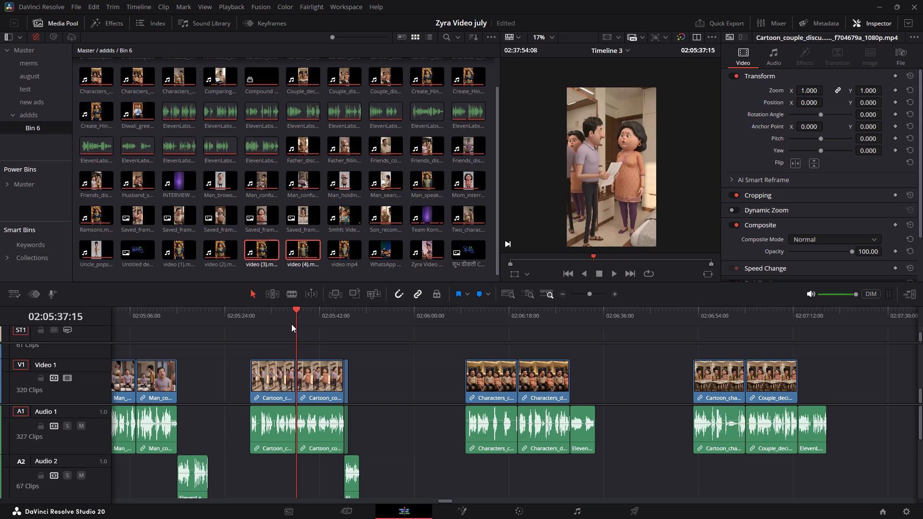
pyautogui.press('space')
pyautogui.press('space')
pyautogui.press('space')
pyautogui.press('space')
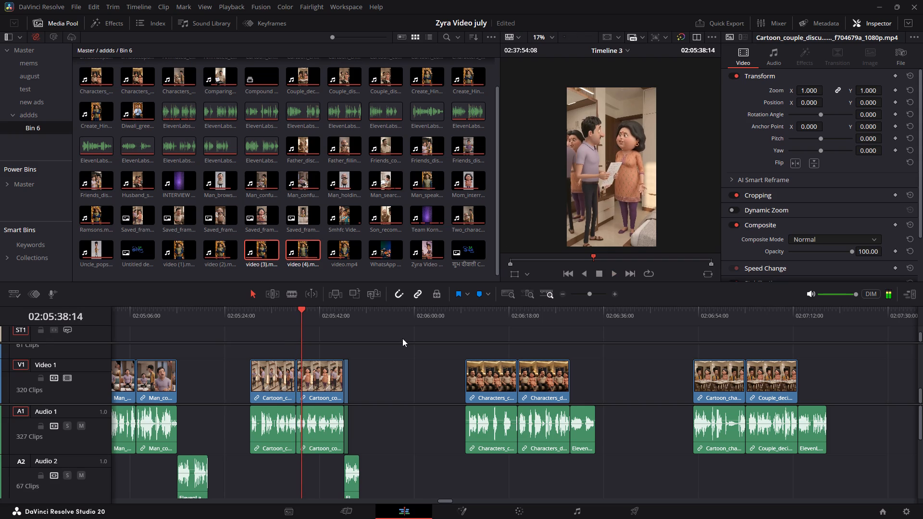
pyautogui.press('space')
pyautogui.press('space')
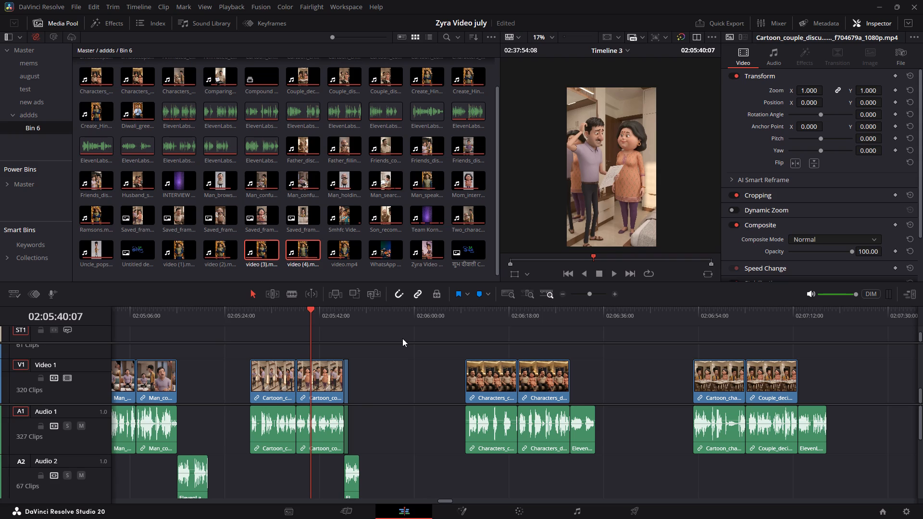
# Import Comparing_health_insurance_policies_be1413e1_1080p from the Downloads folder into Bin 6.
pyautogui.keyDown('ctrl'); pyautogui.scroll(7, 390, 357); pyautogui.keyUp('ctrl')
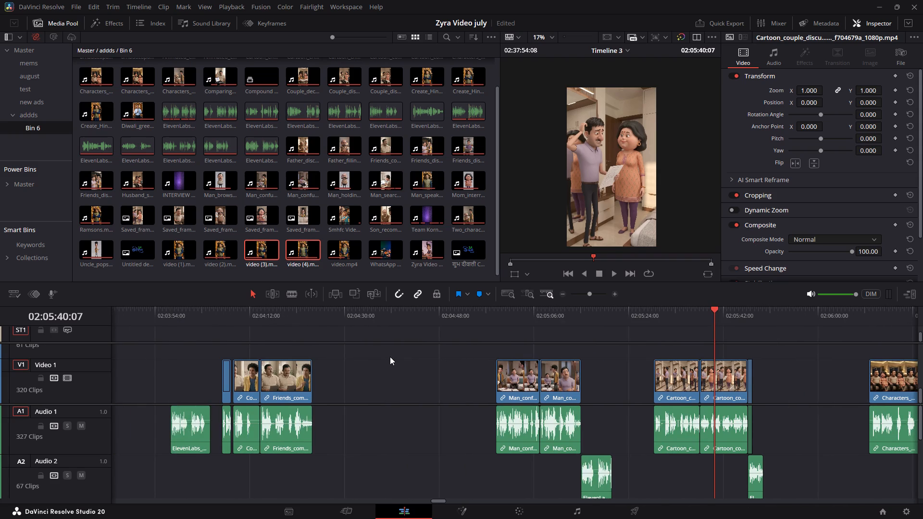
pyautogui.keyDown('ctrl'); pyautogui.scroll(2, 252, 349); pyautogui.keyUp('ctrl')
pyautogui.scroll(-5, 369, 247)
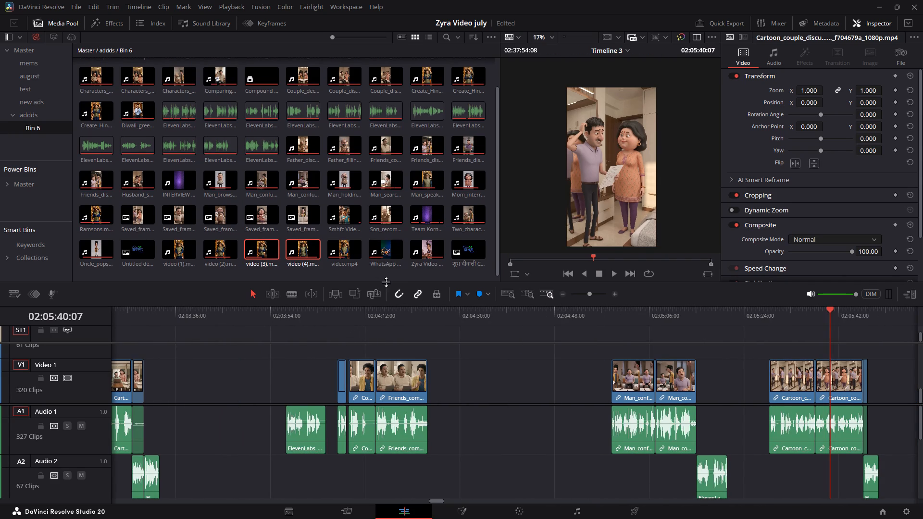
pyautogui.click(388, 275)
pyautogui.hotkey('ctrl', 'i')
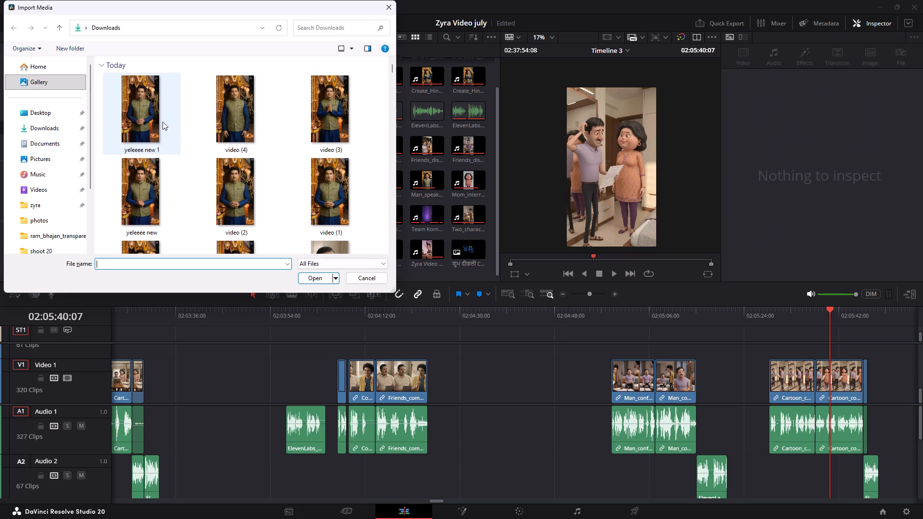
pyautogui.click(153, 115)
pyautogui.scroll(-2, 202, 148)
pyautogui.click(354, 123)
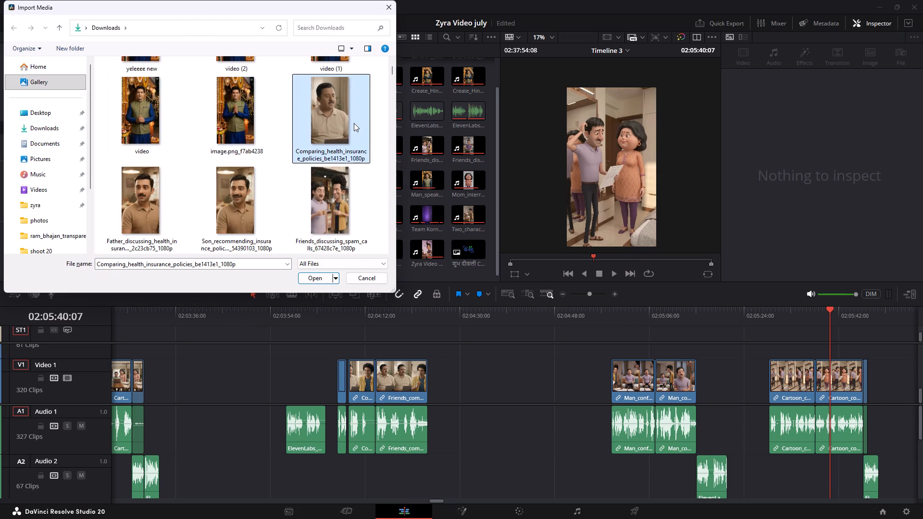
pyautogui.press('Return')
# Place the imported health insurance clip with its audio on Video 1 and Audio 1 at about 02:04:28, after the Friends_comparing clip.
pyautogui.moveTo(256, 74); pyautogui.dragTo(455, 350)
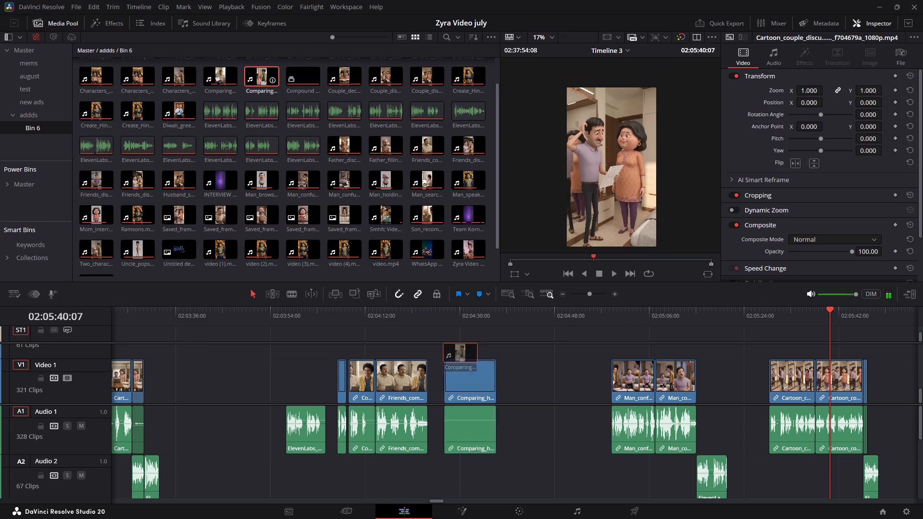
pyautogui.moveTo(455, 350); pyautogui.dragTo(450, 405)
# Check the start of the new clip, and play the older Comparing_health_insurance clip briefly at about 02:04:09.
pyautogui.click(450, 313)
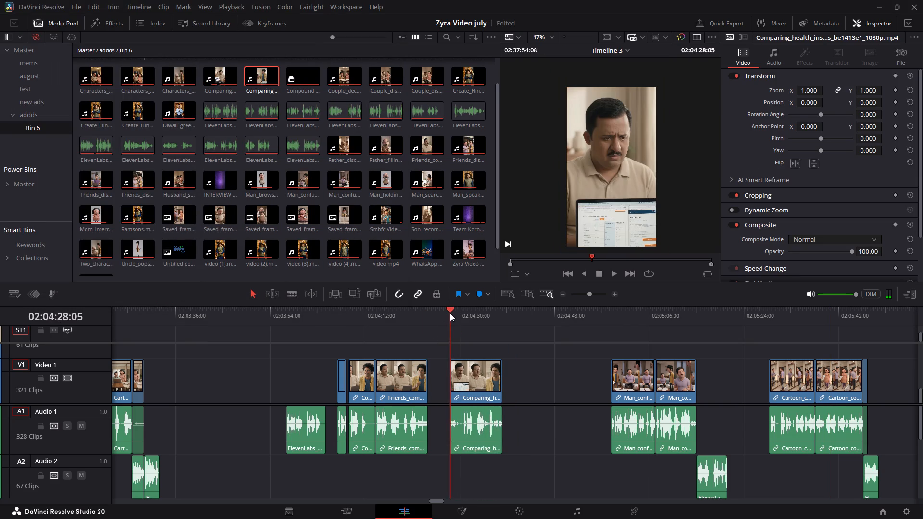
pyautogui.click(352, 313)
pyautogui.press('space')
pyautogui.press('space')
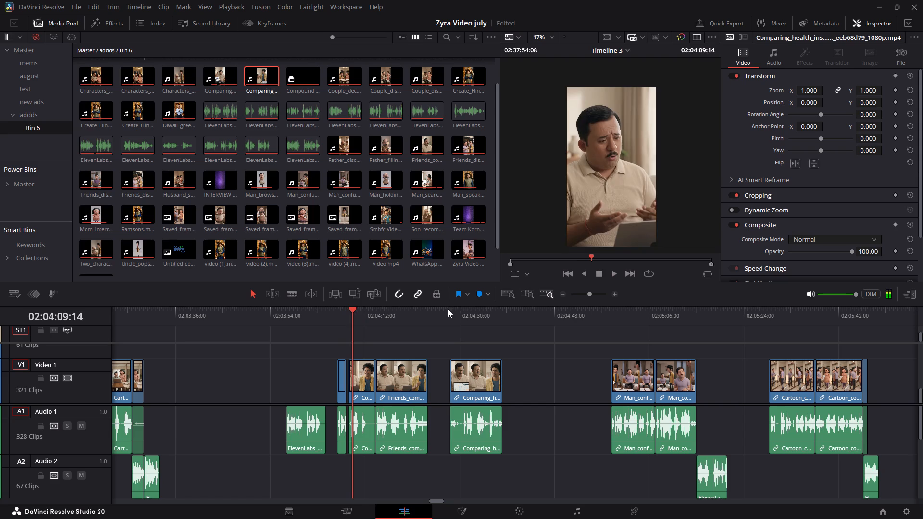
# Play the new health insurance clip from its start to 02:04:31:16, examining the characters and their dialogue.
pyautogui.click(449, 309)
pyautogui.press('space')
pyautogui.keyDown('alt'); pyautogui.scroll(5, 463, 410); pyautogui.keyUp('alt')
pyautogui.keyDown('ctrl'); pyautogui.scroll(-1, 463, 410); pyautogui.keyUp('ctrl')
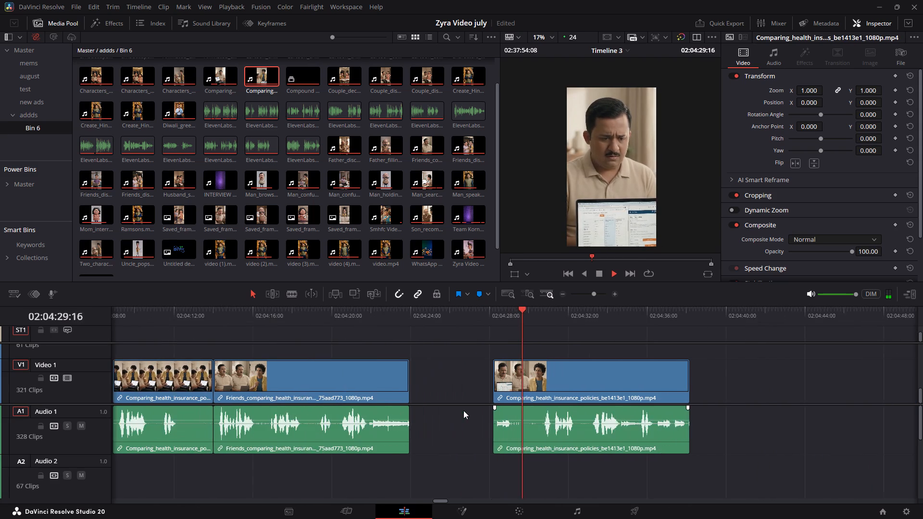
pyautogui.keyDown('ctrl'); pyautogui.scroll(-1, 463, 410); pyautogui.keyUp('ctrl')
pyautogui.press('space')
pyautogui.press('space')
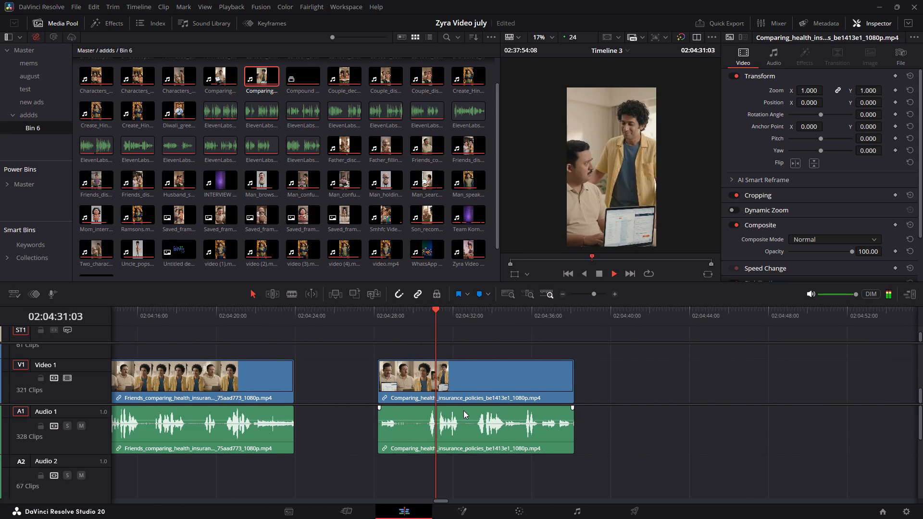
pyautogui.press('space')
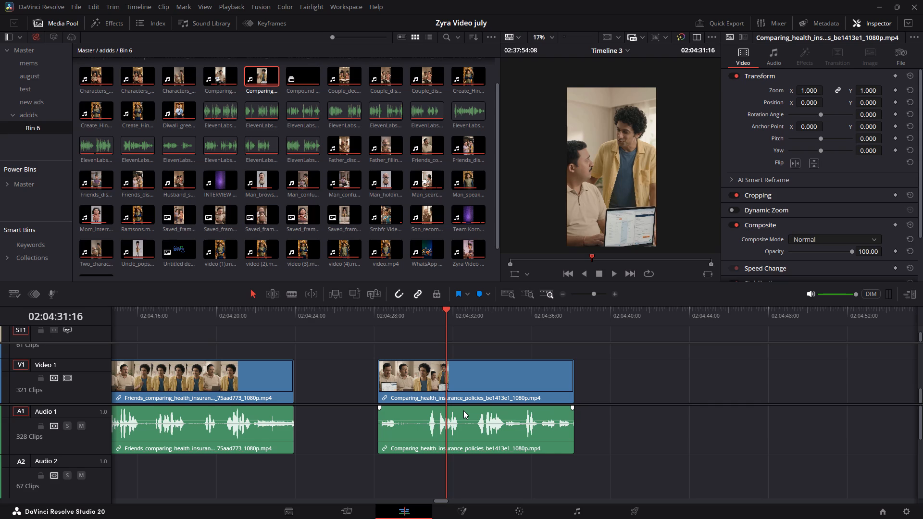
pyautogui.press('space')
pyautogui.press('space')
# Replay the new clip's section between about 02:04:30:01 and 02:04:32:20, examining where the second man speaks.
pyautogui.moveTo(435, 320); pyautogui.dragTo(427, 321)
pyautogui.press('space')
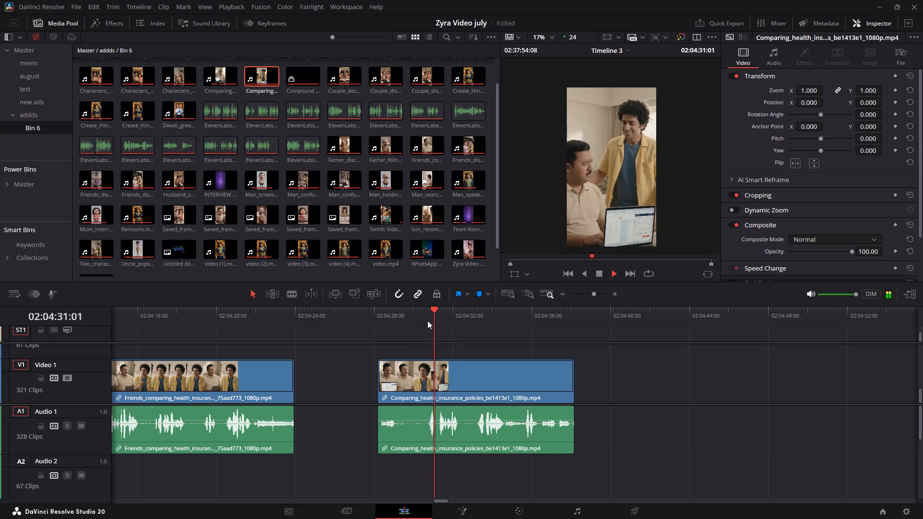
pyautogui.press('space')
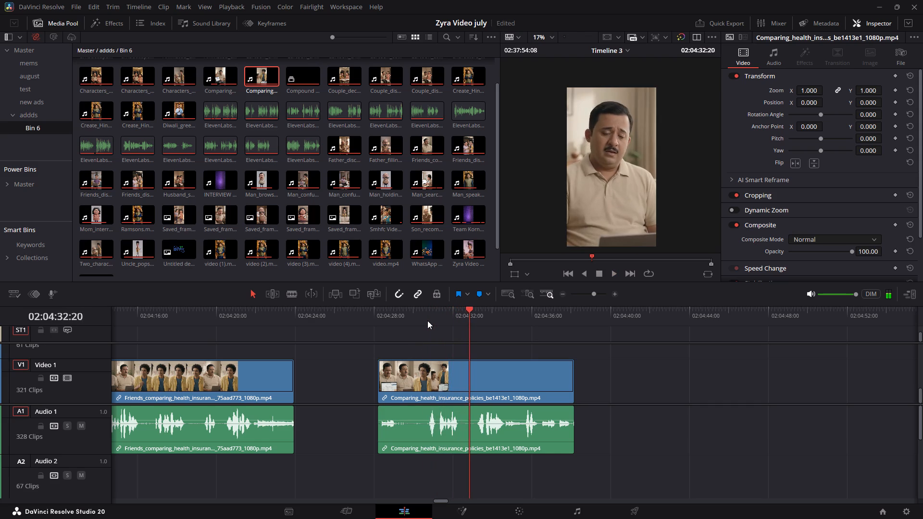
pyautogui.click(427, 321)
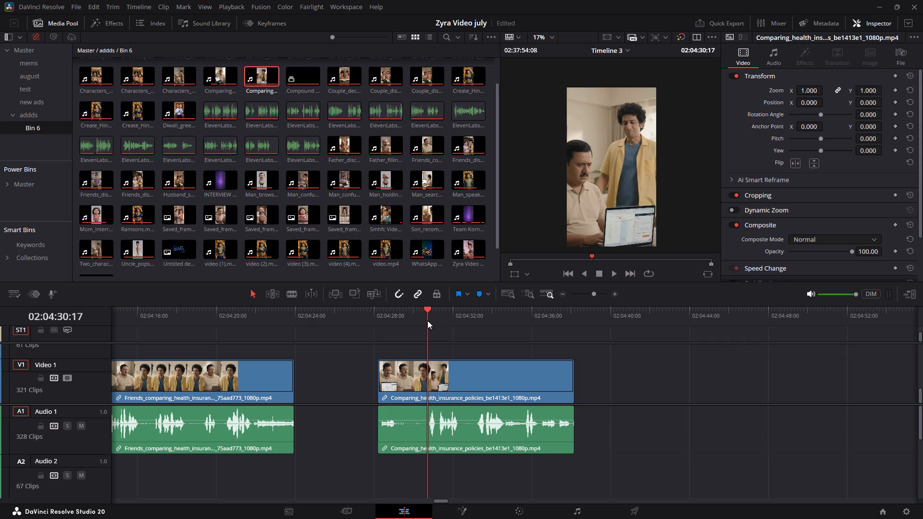
pyautogui.moveTo(424, 317); pyautogui.dragTo(415, 316)
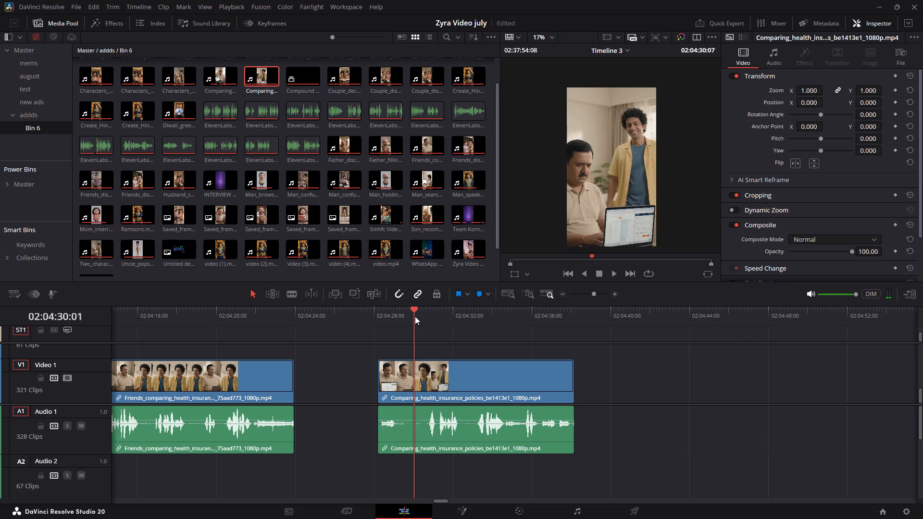
pyautogui.moveTo(415, 316); pyautogui.dragTo(424, 321)
pyautogui.press('space')
pyautogui.press('space')
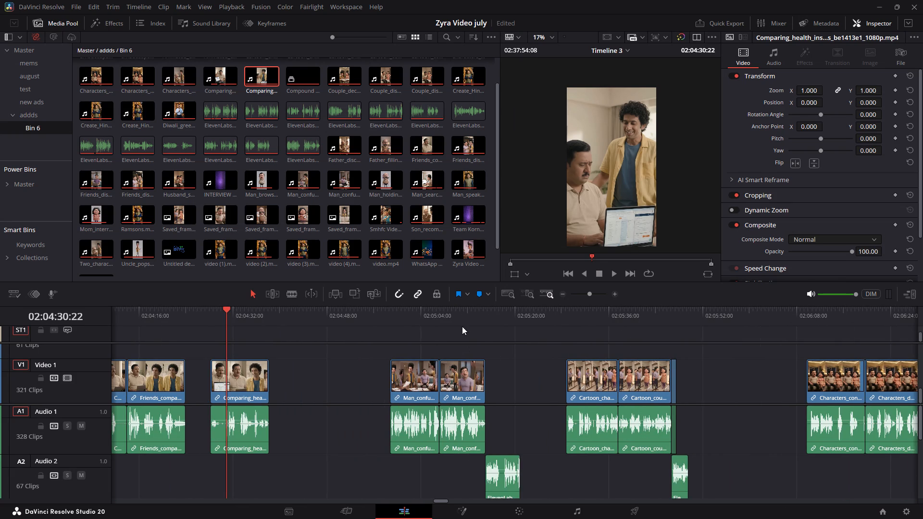
pyautogui.click(457, 315)
pyautogui.press('space')
pyautogui.keyDown('alt'); pyautogui.scroll(3, 513, 425); pyautogui.keyUp('alt')
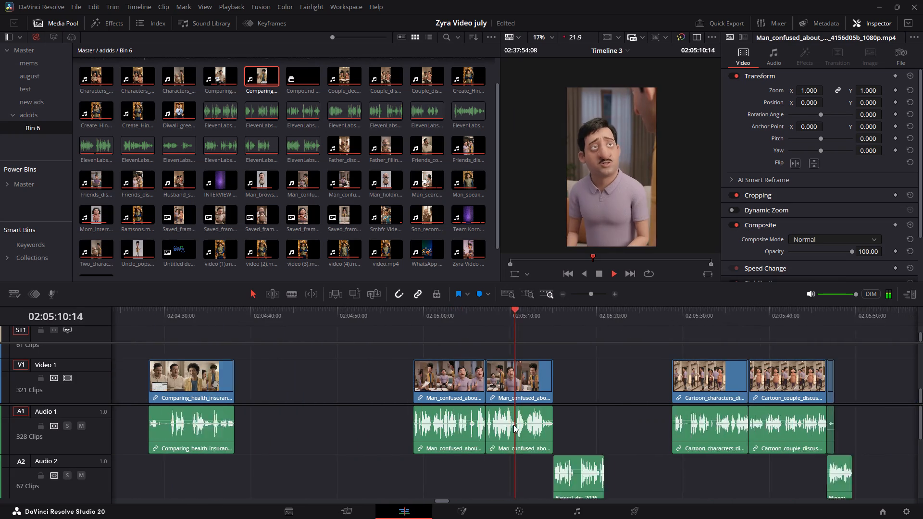
pyautogui.keyDown('ctrl'); pyautogui.scroll(-2, 515, 423); pyautogui.keyUp('ctrl')
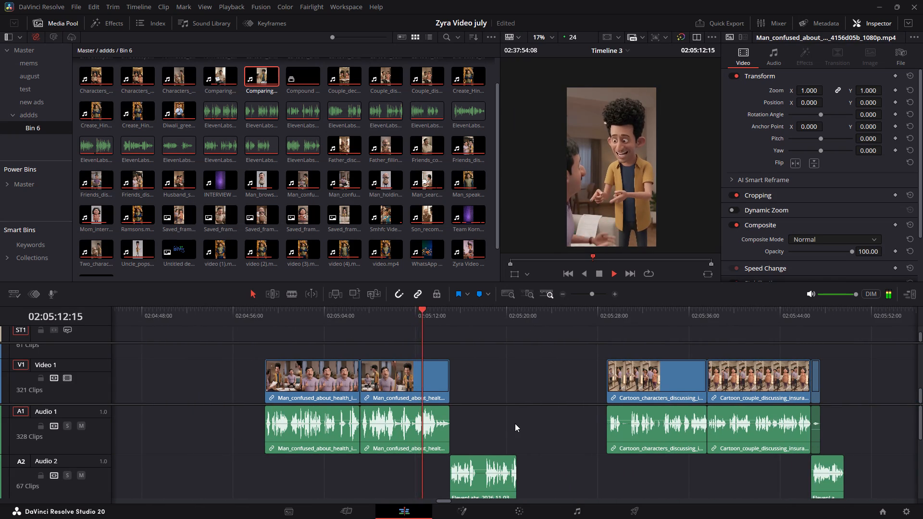
# Play through the two Man_confused_about_health_insurance clips from 02:04:58:20 to 02:05:14:01, examining the characters and dialogue.
pyautogui.click(269, 321)
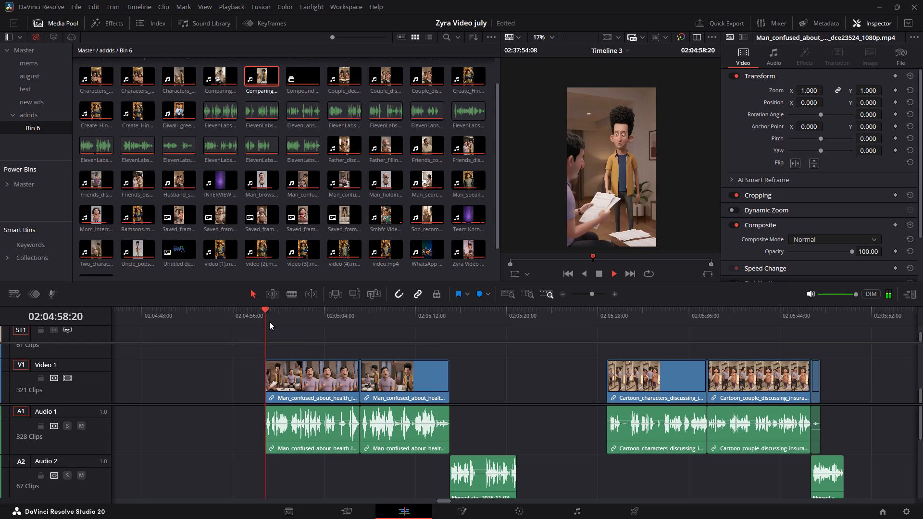
pyautogui.press('space')
pyautogui.keyDown('alt'); pyautogui.scroll(2, 295, 368); pyautogui.keyUp('alt')
pyautogui.keyDown('alt'); pyautogui.scroll(-3, 296, 370); pyautogui.keyUp('alt')
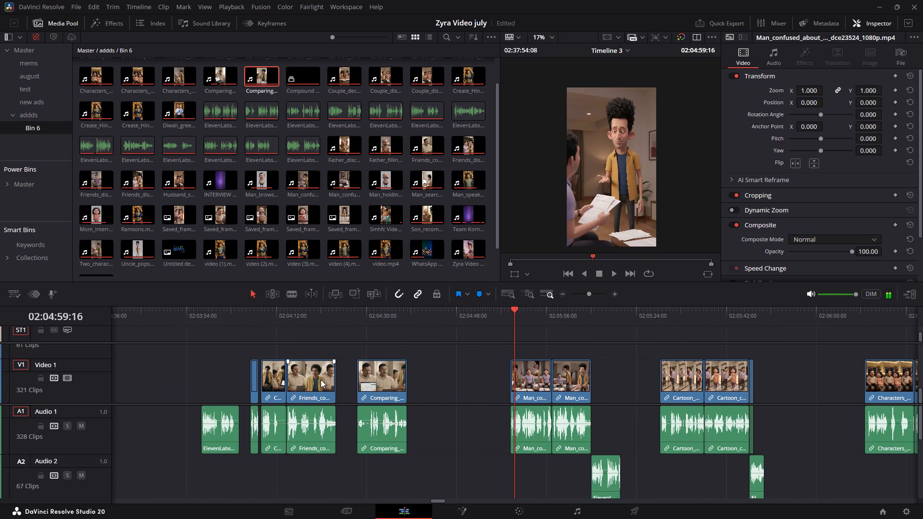
pyautogui.keyDown('alt'); pyautogui.scroll(4, 490, 406); pyautogui.keyUp('alt')
pyautogui.press('space')
pyautogui.keyDown('alt'); pyautogui.scroll(4, 501, 411); pyautogui.keyUp('alt')
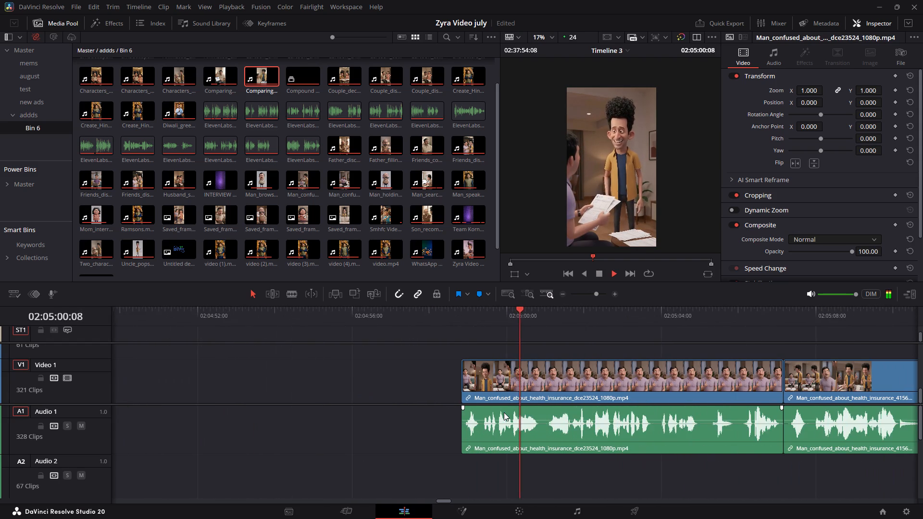
pyautogui.keyDown('ctrl'); pyautogui.scroll(-4, 504, 412); pyautogui.keyUp('ctrl')
pyautogui.click(520, 328)
pyautogui.click(520, 318)
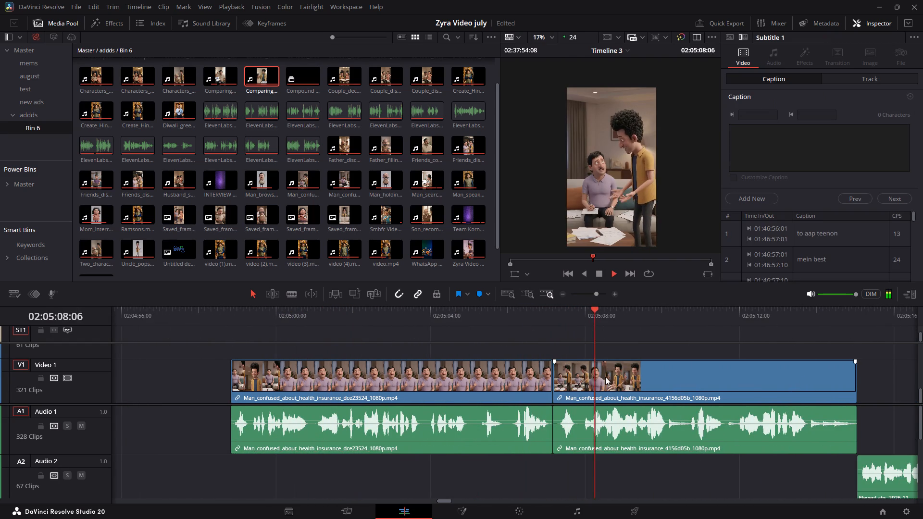
pyautogui.keyDown('ctrl'); pyautogui.scroll(-3, 605, 377); pyautogui.keyUp('ctrl')
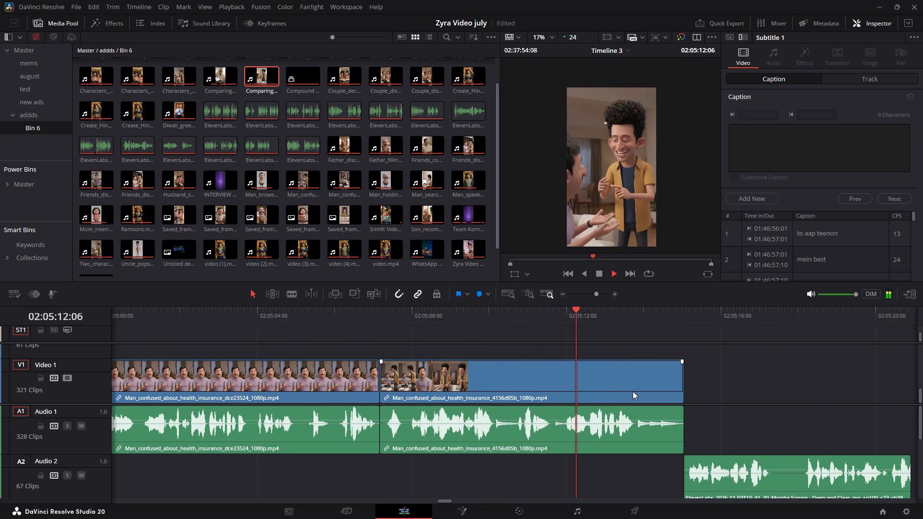
pyautogui.press('space')
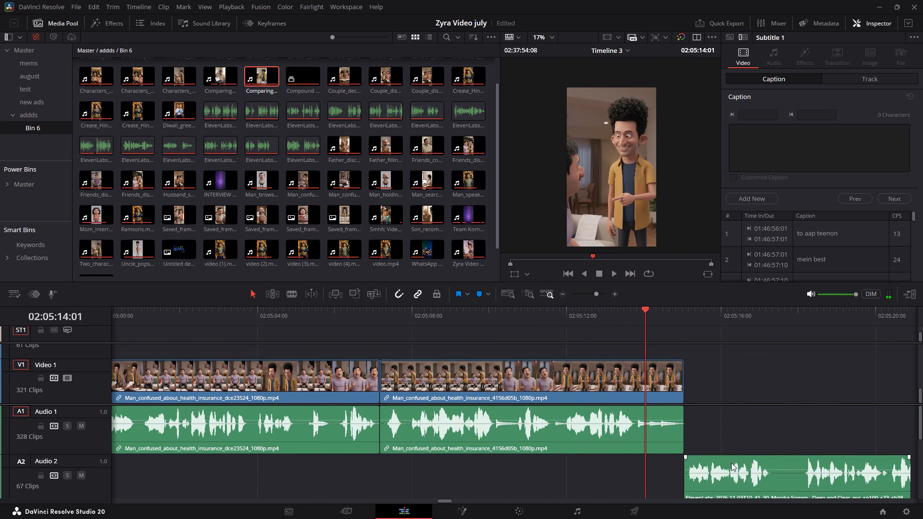
# Play the end of the Cartoon_couple_discussing clip from 02:05:44:09 into the Audio 2 voiceover at about 02:05:48.
pyautogui.keyDown('ctrl'); pyautogui.scroll(-9, 722, 430); pyautogui.keyUp('ctrl')
pyautogui.keyDown('alt'); pyautogui.scroll(-3, 702, 355); pyautogui.keyUp('alt')
pyautogui.keyDown('ctrl'); pyautogui.scroll(-7, 737, 342); pyautogui.keyUp('ctrl')
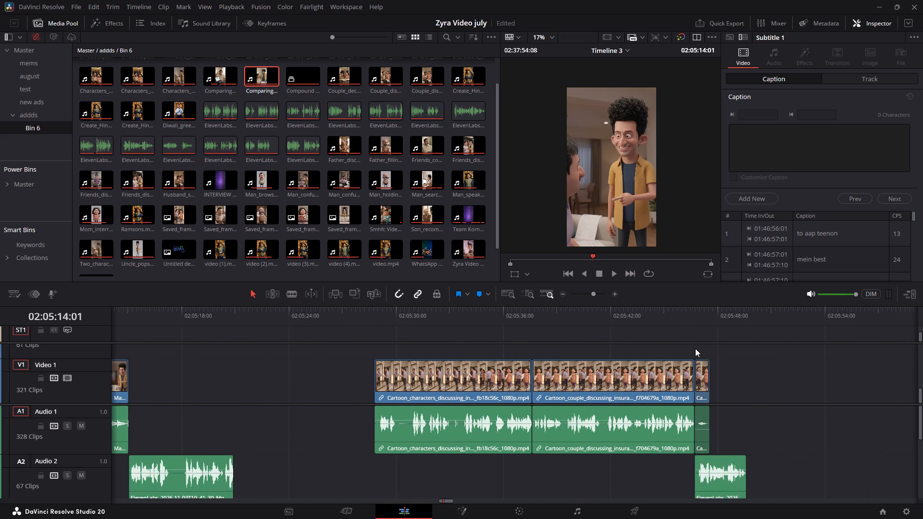
pyautogui.click(696, 329)
pyautogui.keyDown('alt'); pyautogui.scroll(-5, 711, 374); pyautogui.keyUp('alt')
pyautogui.keyDown('alt'); pyautogui.scroll(9, 586, 378); pyautogui.keyUp('alt')
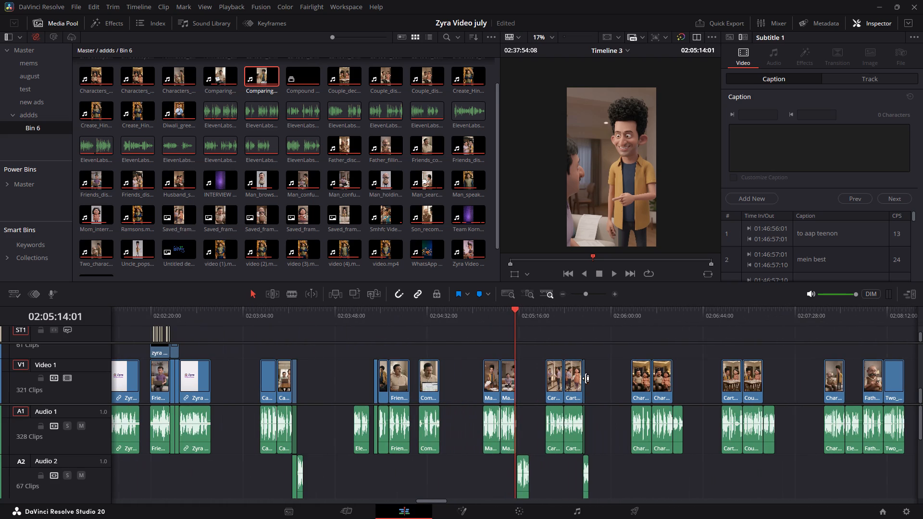
pyautogui.click(630, 319)
pyautogui.keyDown('alt'); pyautogui.scroll(1, 657, 409); pyautogui.keyUp('alt')
pyautogui.keyDown('alt'); pyautogui.scroll(1, 628, 368); pyautogui.keyUp('alt')
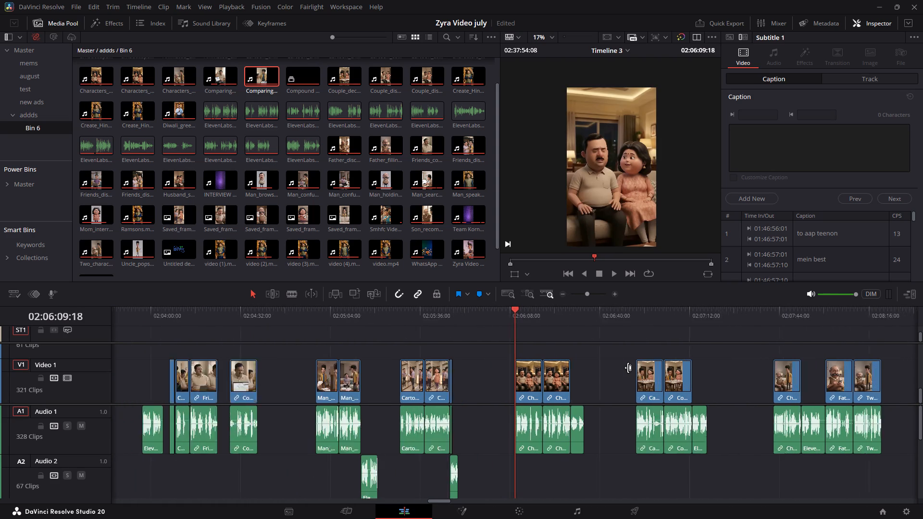
pyautogui.keyDown('alt'); pyautogui.scroll(5, 628, 368); pyautogui.keyUp('alt')
pyautogui.click(367, 318)
pyautogui.press('space')
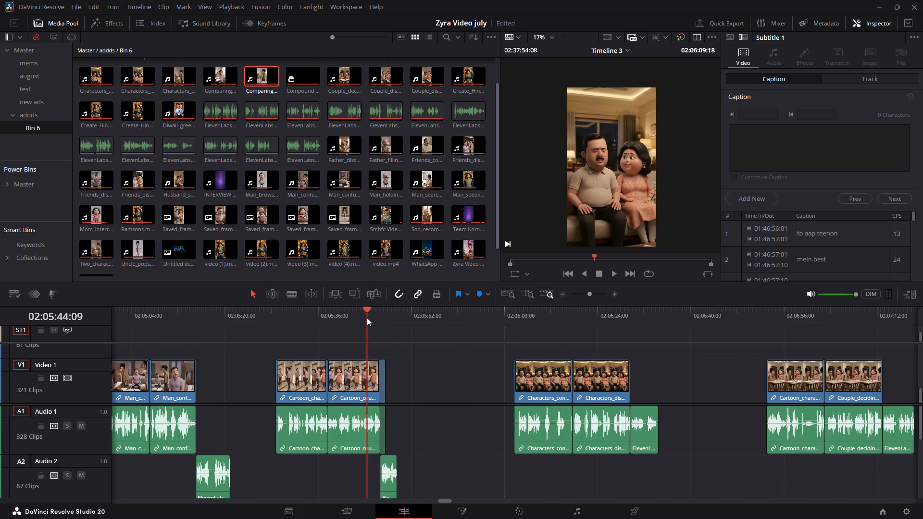
pyautogui.keyDown('alt'); pyautogui.scroll(2, 367, 319); pyautogui.keyUp('alt')
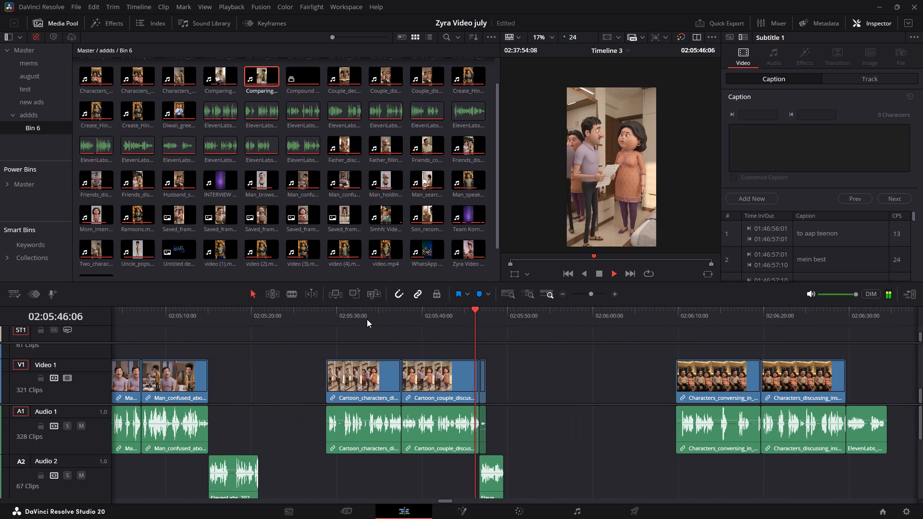
pyautogui.press('space')
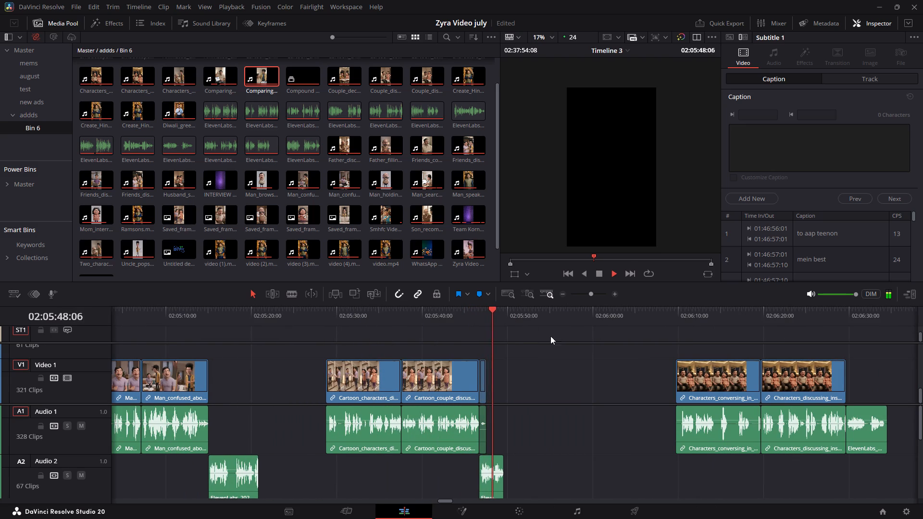
# Play the Characters_conversing clip from its start to 02:06:12:23, examining how the couple's scene opens.
pyautogui.click(675, 314)
pyautogui.press('space')
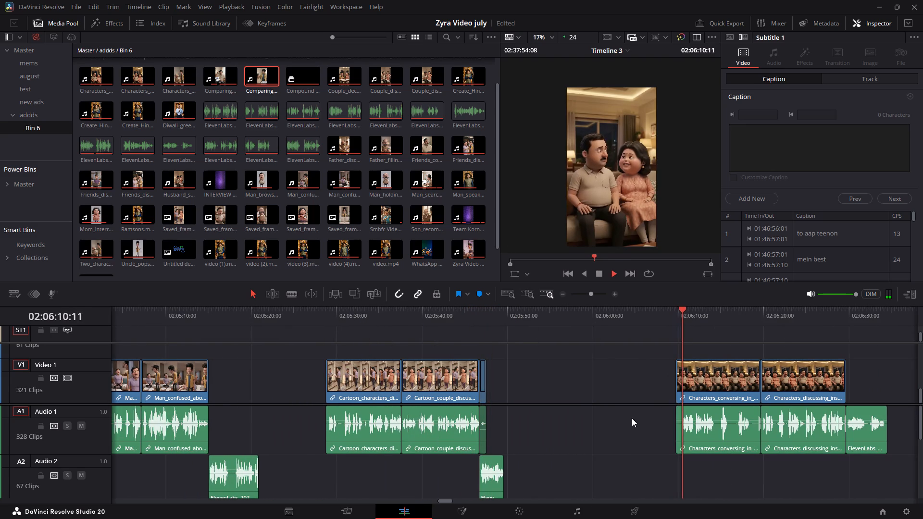
pyautogui.keyDown('ctrl'); pyautogui.scroll(-6, 632, 418); pyautogui.keyUp('ctrl')
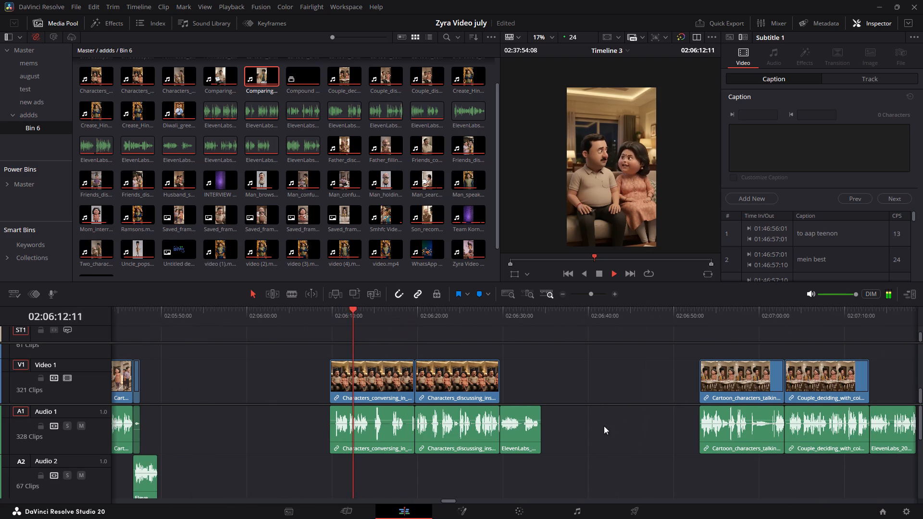
pyautogui.press('space')
# Swap the order of the couple's two clips on Video 1 and Audio 1, placing Characters_discussing directly before Characters_conversing.
pyautogui.moveTo(450, 389); pyautogui.dragTo(441, 392)
pyautogui.hotkey('ctrl', 'z')
pyautogui.moveTo(473, 385); pyautogui.dragTo(617, 394)
pyautogui.moveTo(399, 378); pyautogui.dragTo(474, 386)
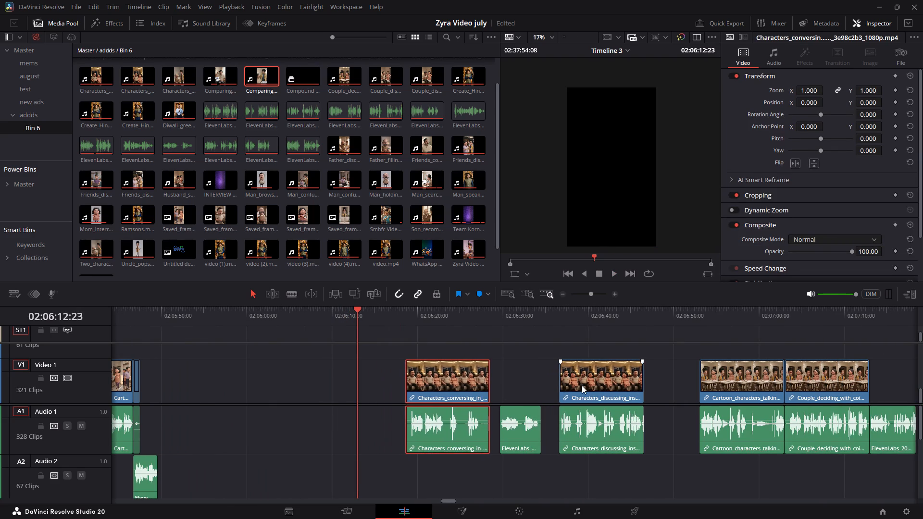
pyautogui.moveTo(590, 385); pyautogui.dragTo(356, 391)
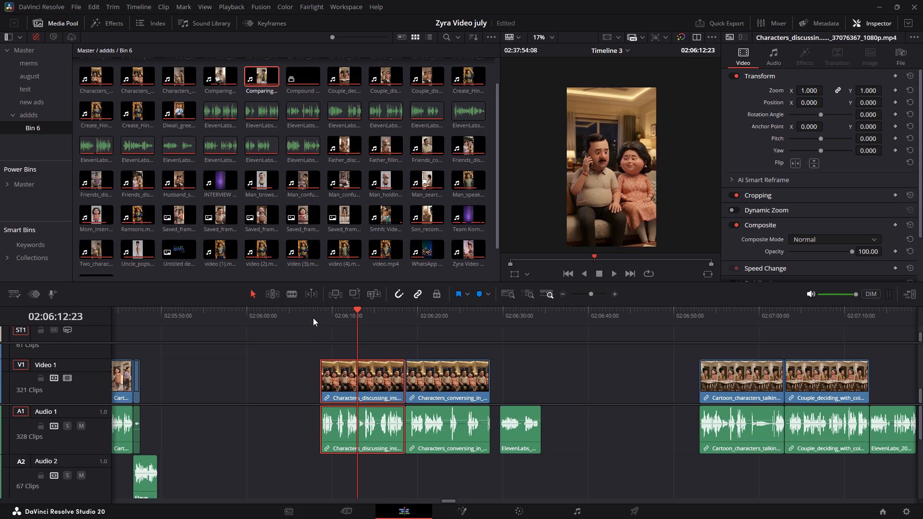
# Play Characters_discussing from its start, and split it at 02:06:13:01 and 02:06:13:17 to isolate the short quiet segment.
pyautogui.click(313, 318)
pyautogui.click(322, 320)
pyautogui.press('space')
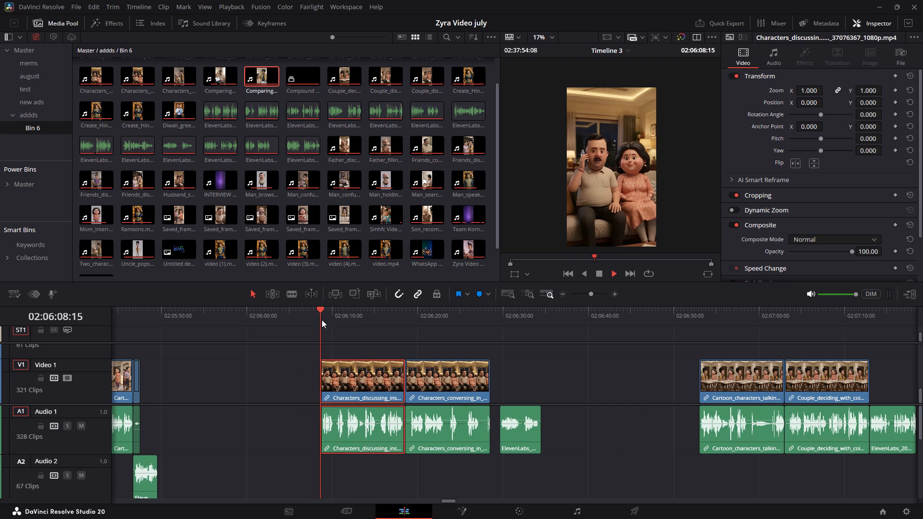
pyautogui.keyDown('alt'); pyautogui.scroll(2, 350, 404); pyautogui.keyUp('alt')
pyautogui.keyDown('ctrl'); pyautogui.scroll(-2, 417, 404); pyautogui.keyUp('ctrl')
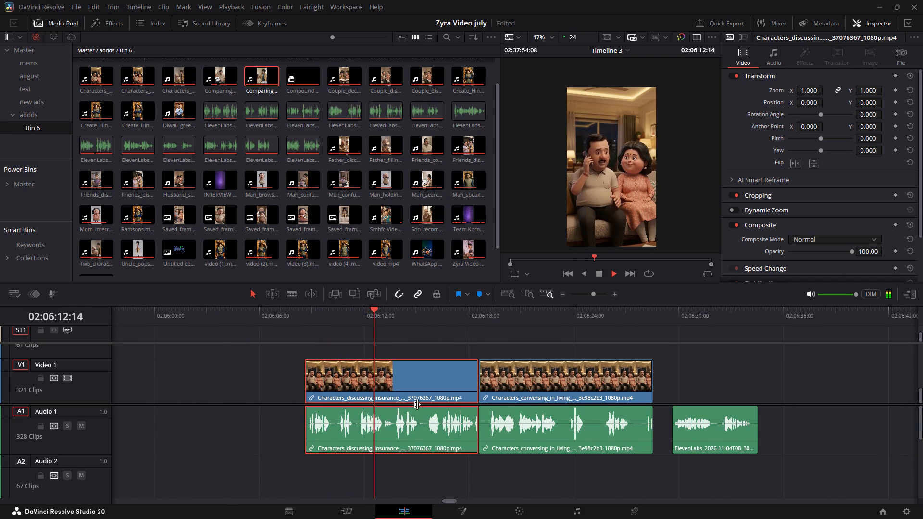
pyautogui.press('space')
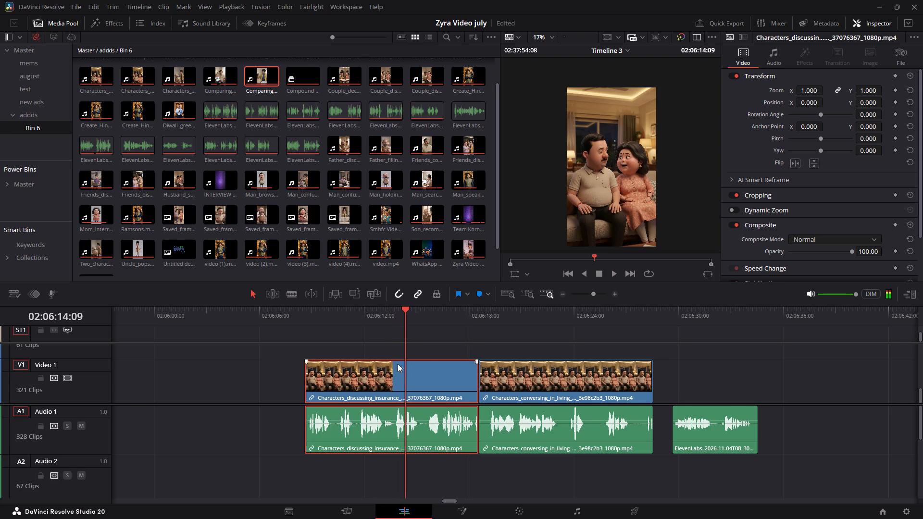
pyautogui.click(382, 322)
pyautogui.keyDown('alt'); pyautogui.scroll(6, 423, 420); pyautogui.keyUp('alt')
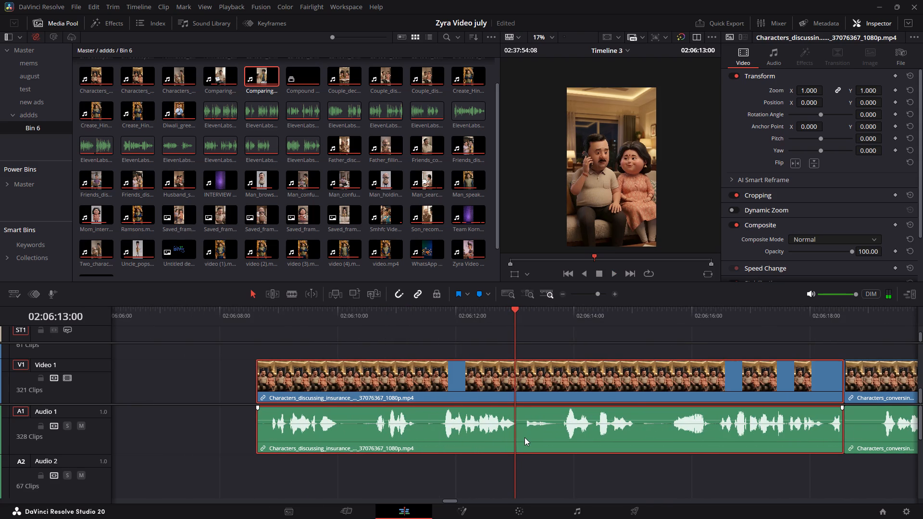
pyautogui.click(517, 317)
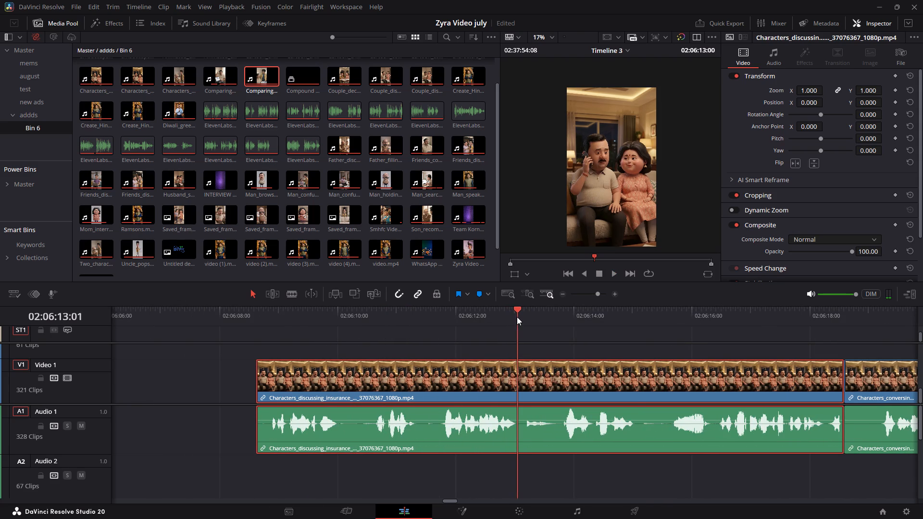
pyautogui.hotkey('ctrl', 'b')
pyautogui.click(556, 314)
pyautogui.hotkey('ctrl', 'b')
pyautogui.click(541, 414)
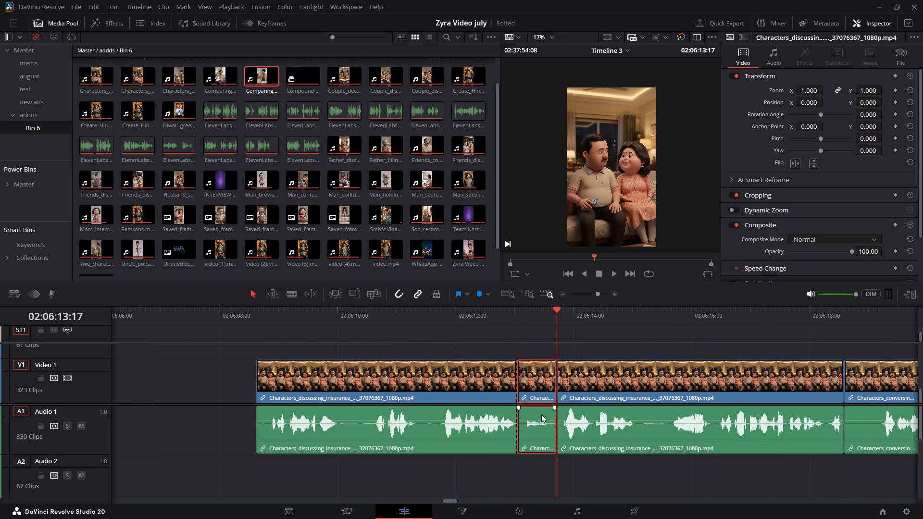
# Lower the isolated short Characters_discussing segment's audio volume to -25.0 and play back across it.
pyautogui.click(782, 54)
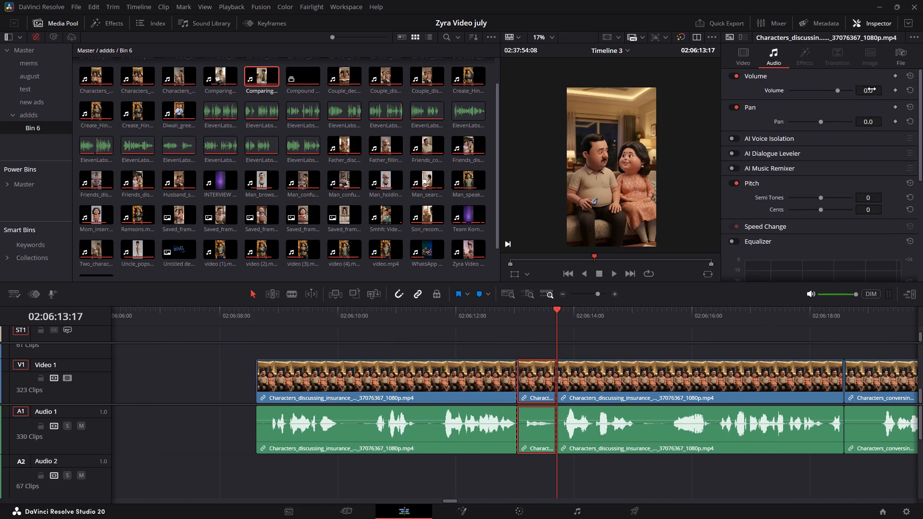
pyautogui.moveTo(870, 88); pyautogui.dragTo(865, 89)
pyautogui.click(477, 321)
pyautogui.press('space')
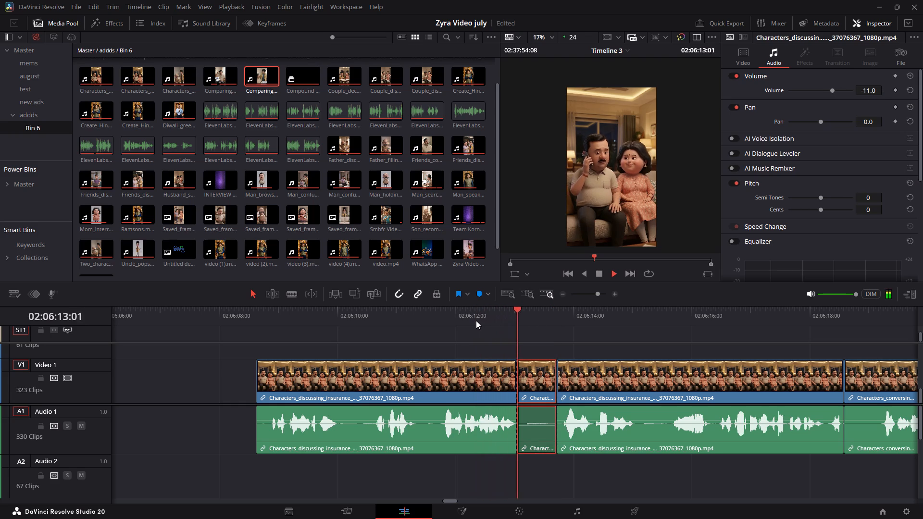
pyautogui.press('space')
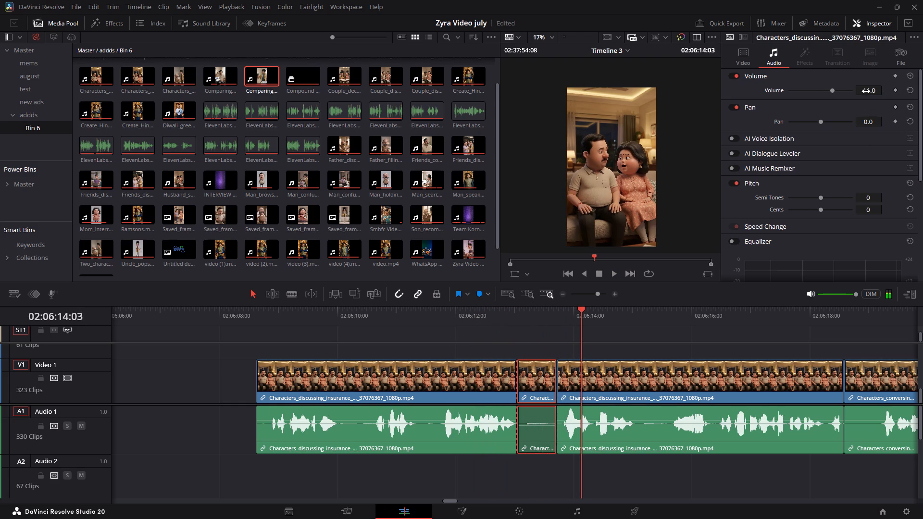
pyautogui.moveTo(866, 91); pyautogui.dragTo(859, 92)
pyautogui.click(459, 317)
pyautogui.press('space')
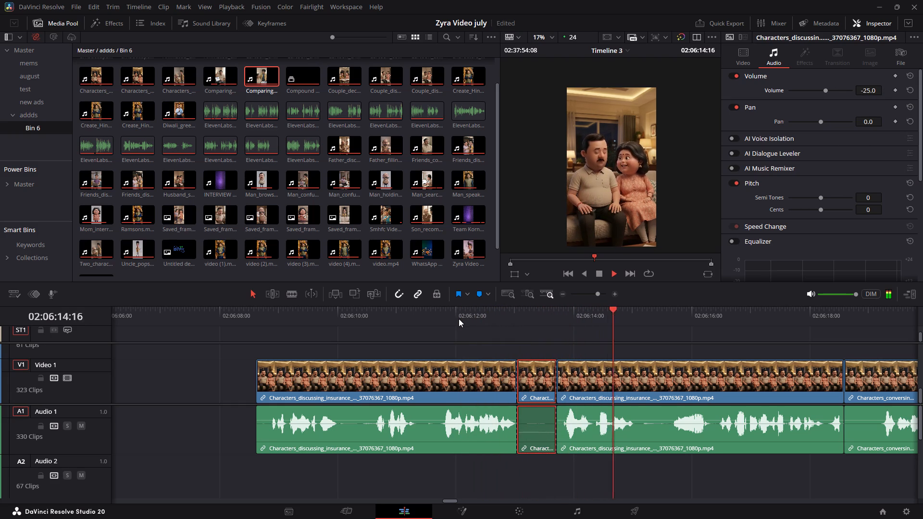
# Move Characters_conversing about 6 frames earlier, overwriting the silent tail of Characters_discussing so it starts at about 02:06:18:08.
pyautogui.keyDown('ctrl'); pyautogui.scroll(-6, 500, 394); pyautogui.keyUp('ctrl')
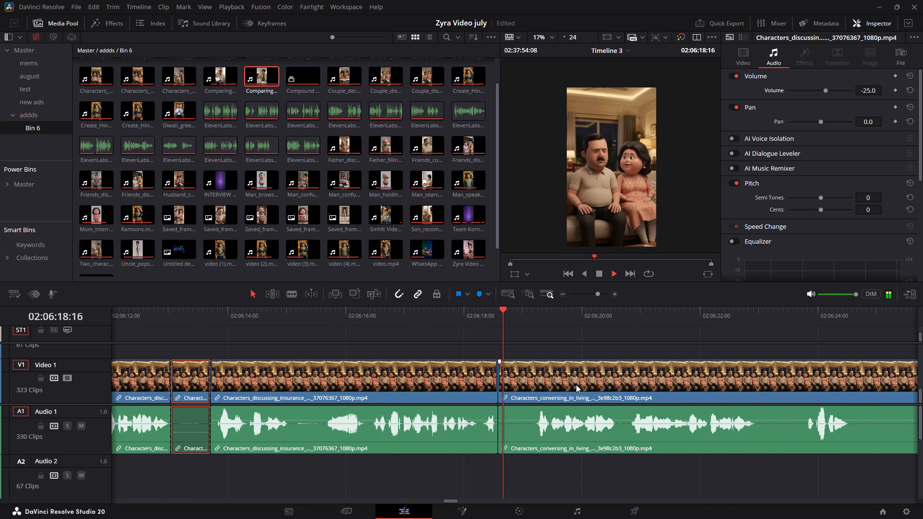
pyautogui.press('space')
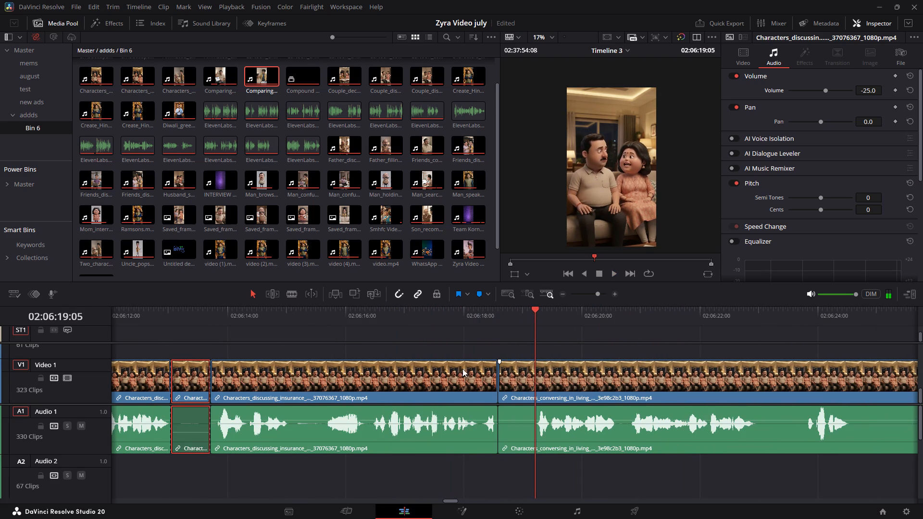
pyautogui.click(438, 314)
pyautogui.press('space')
pyautogui.press('space')
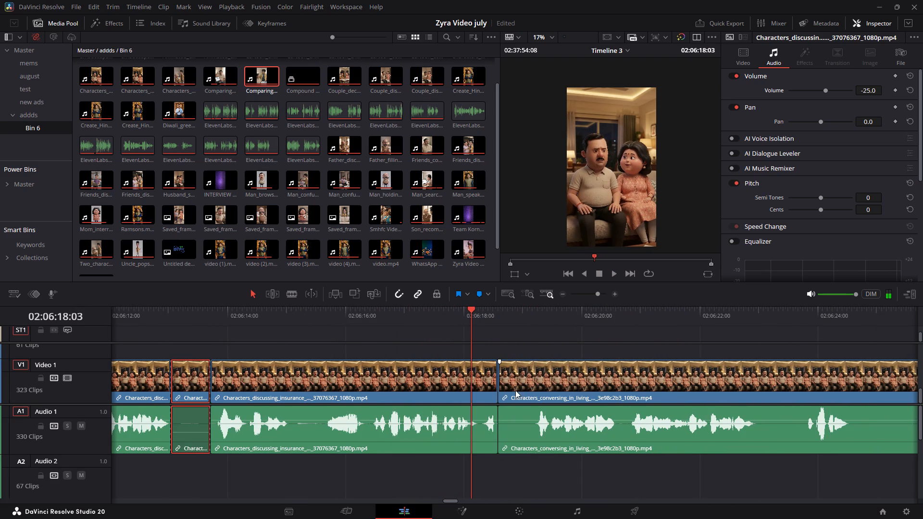
pyautogui.moveTo(554, 391); pyautogui.dragTo(537, 392)
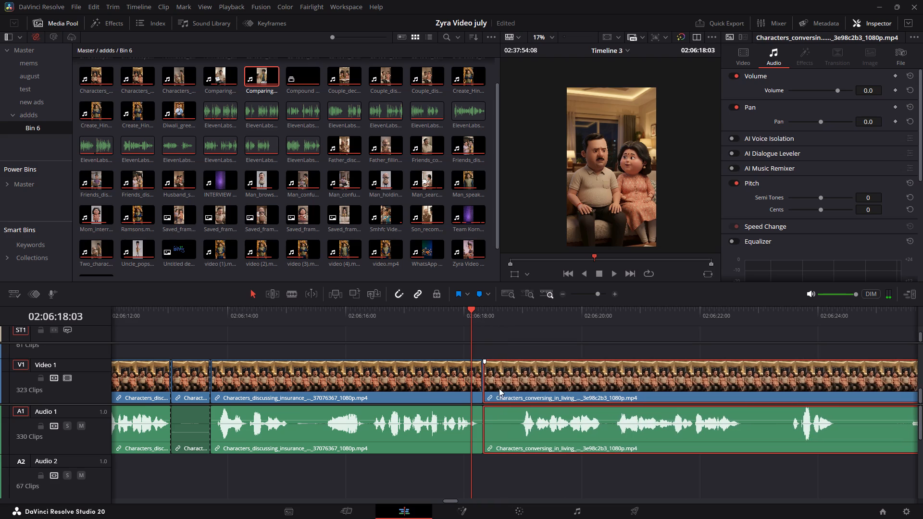
# Trim about half a second of silence off the start of Characters_conversing, close the gap, and play the join.
pyautogui.moveTo(486, 387); pyautogui.dragTo(521, 393)
pyautogui.moveTo(561, 383); pyautogui.dragTo(536, 386)
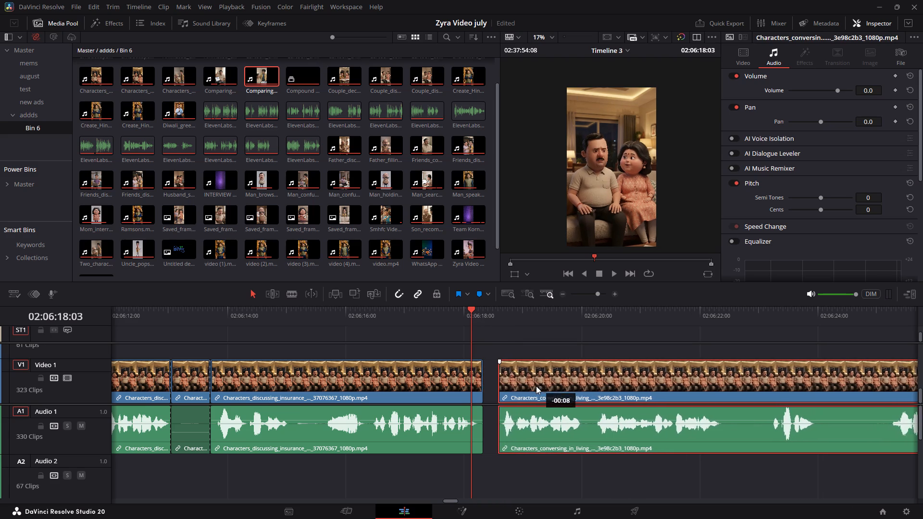
pyautogui.moveTo(536, 386); pyautogui.dragTo(524, 386)
pyautogui.click(406, 318)
pyautogui.press('space')
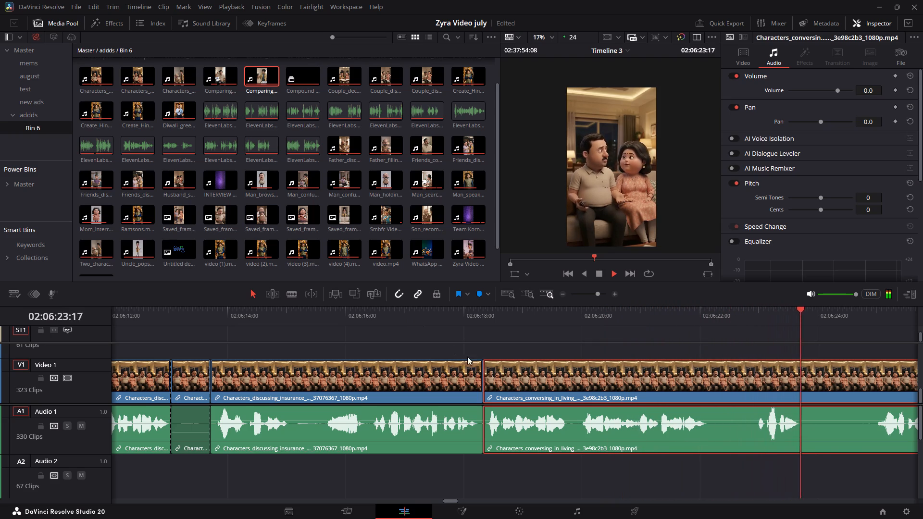
pyautogui.keyDown('alt'); pyautogui.scroll(-4, 520, 374); pyautogui.keyUp('alt')
pyautogui.press('space')
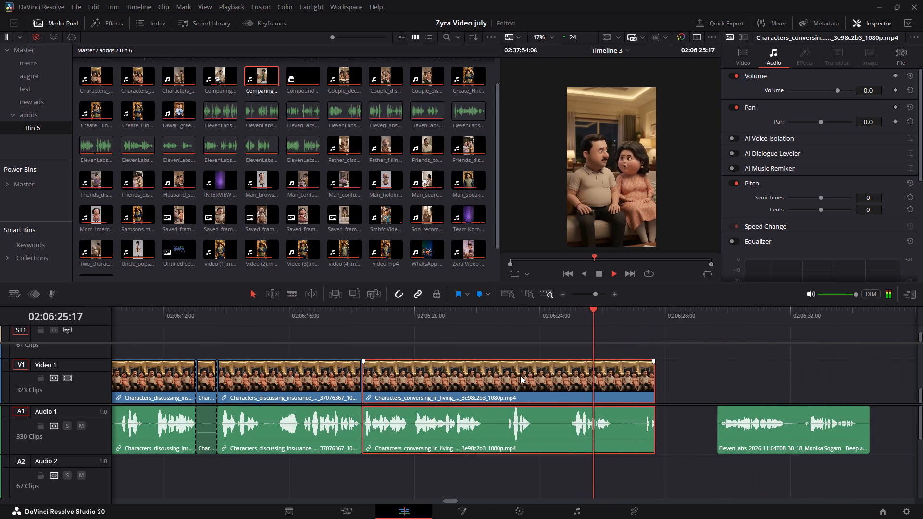
# Split Characters_conversing at 02:06:22:04, trim about 0.8 seconds off the start of the second part, and close the gap.
pyautogui.click(451, 313)
pyautogui.press('space')
pyautogui.keyDown('alt'); pyautogui.scroll(3, 503, 389); pyautogui.keyUp('alt')
pyautogui.press('space')
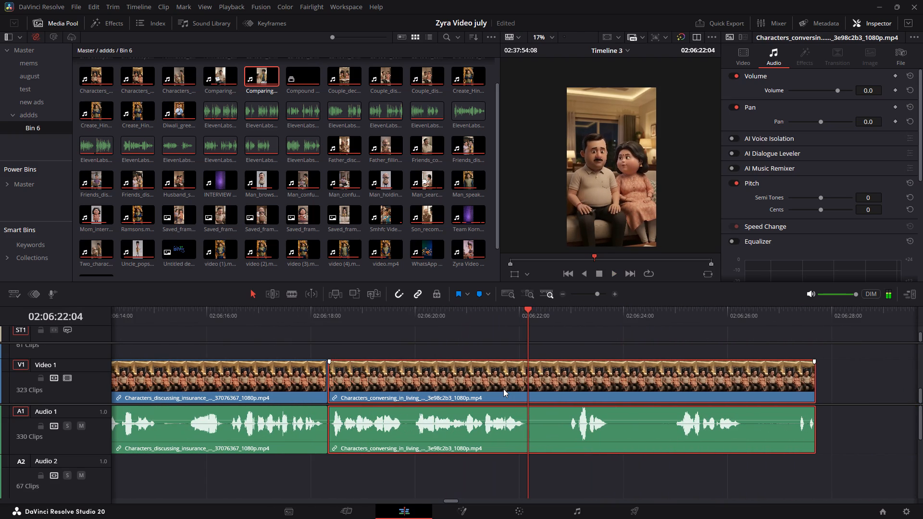
pyautogui.hotkey('ctrl', 'b')
pyautogui.moveTo(534, 388); pyautogui.dragTo(575, 393)
pyautogui.moveTo(608, 384); pyautogui.dragTo(569, 390)
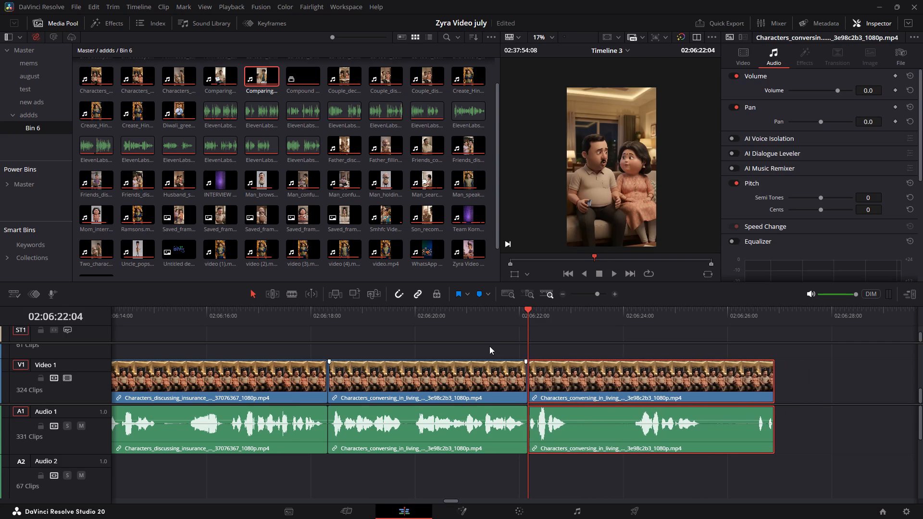
pyautogui.click(481, 320)
pyautogui.press('space')
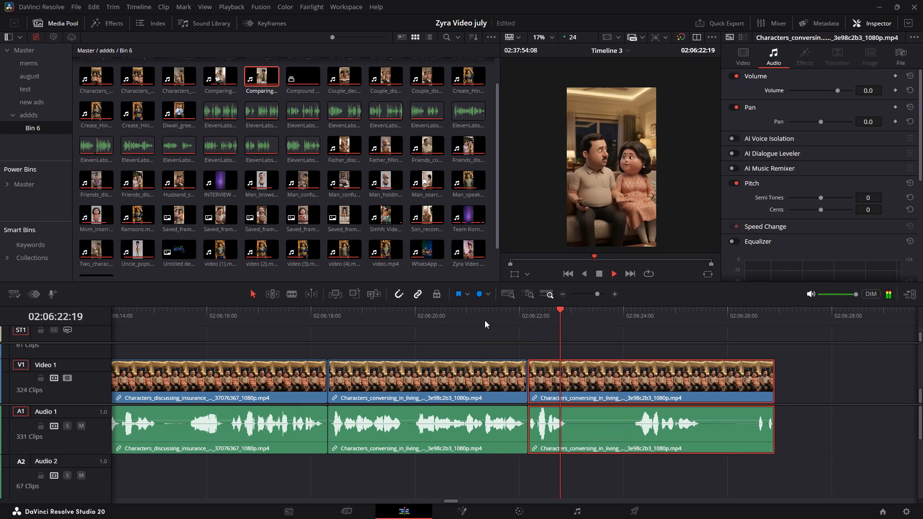
pyautogui.press('space')
# Undo the last clip move, restore about 4 frames at the second part's start, and rejoin it at 02:06:22:04.
pyautogui.hotkey('ctrl', 'z')
pyautogui.moveTo(569, 377); pyautogui.dragTo(559, 380)
pyautogui.moveTo(611, 380); pyautogui.dragTo(578, 383)
pyautogui.click(480, 321)
pyautogui.press('space')
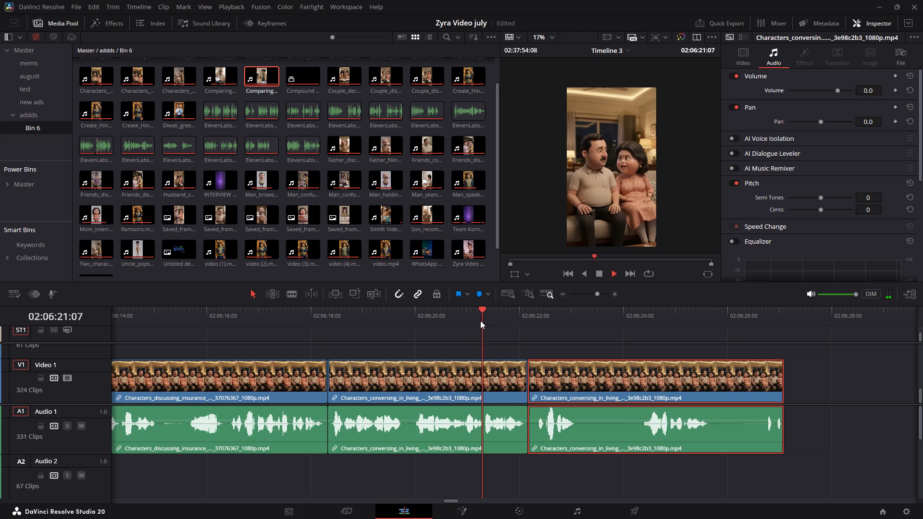
pyautogui.press('space')
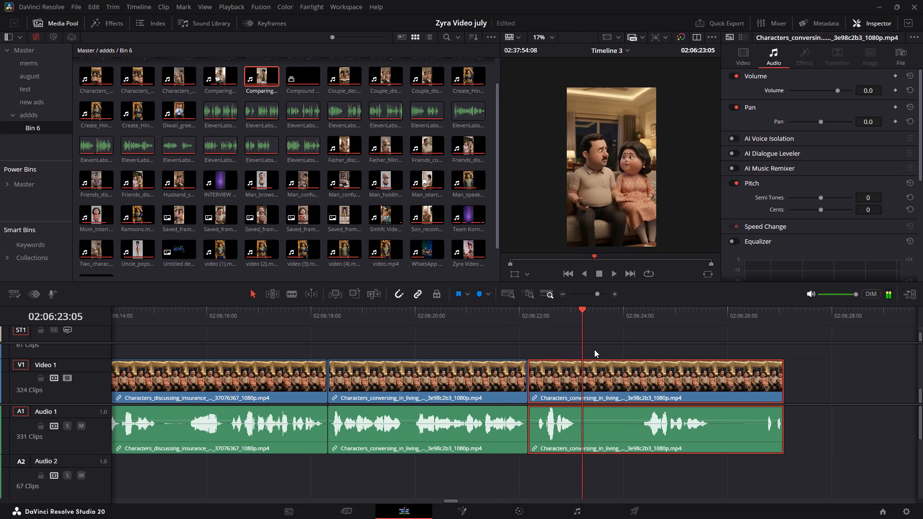
# Split Characters_conversing at 02:06:23:05, trim about one second off the start of the last part, and close the gap.
pyautogui.hotkey('ctrl', 'b')
pyautogui.moveTo(585, 379); pyautogui.dragTo(636, 389)
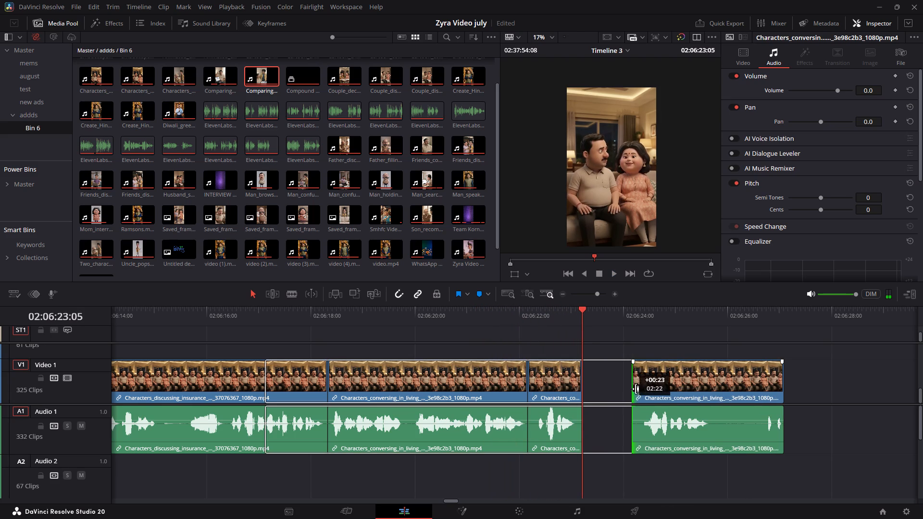
pyautogui.moveTo(636, 389); pyautogui.dragTo(639, 390)
pyautogui.moveTo(674, 383); pyautogui.dragTo(621, 385)
# Play to the end of the couple's dialogue and move the ElevenLabs voiceover to Audio 2, starting at 02:06:24:16.
pyautogui.press('space')
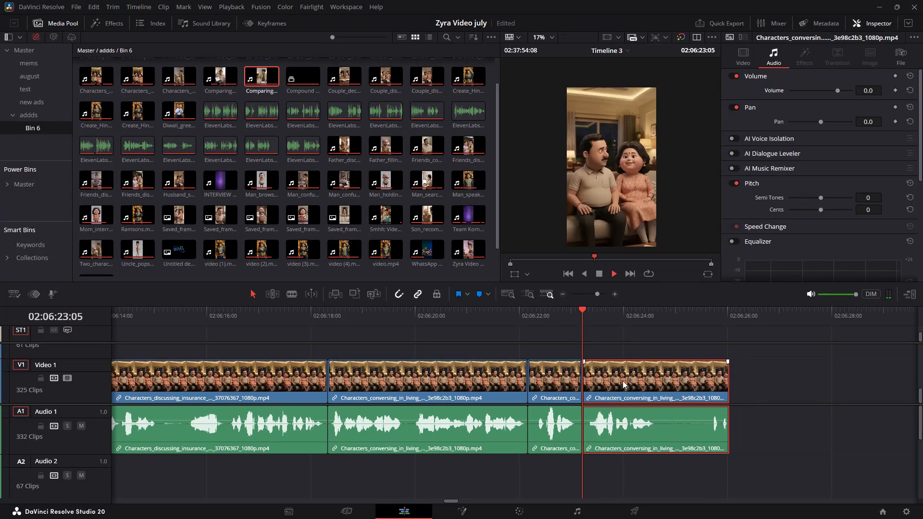
pyautogui.press('space')
pyautogui.keyDown('alt'); pyautogui.scroll(-3, 656, 395); pyautogui.keyUp('alt')
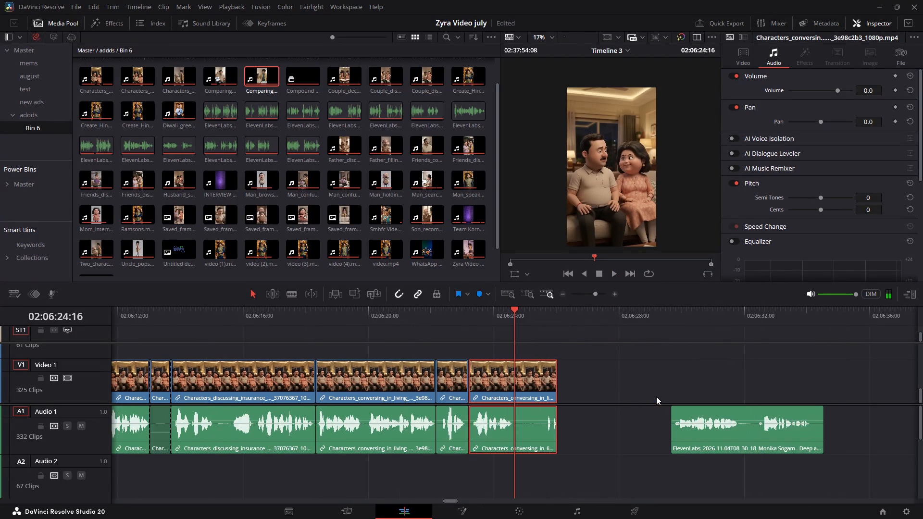
pyautogui.keyDown('alt'); pyautogui.scroll(-2, 648, 400); pyautogui.keyUp('alt')
pyautogui.moveTo(635, 434); pyautogui.dragTo(549, 470)
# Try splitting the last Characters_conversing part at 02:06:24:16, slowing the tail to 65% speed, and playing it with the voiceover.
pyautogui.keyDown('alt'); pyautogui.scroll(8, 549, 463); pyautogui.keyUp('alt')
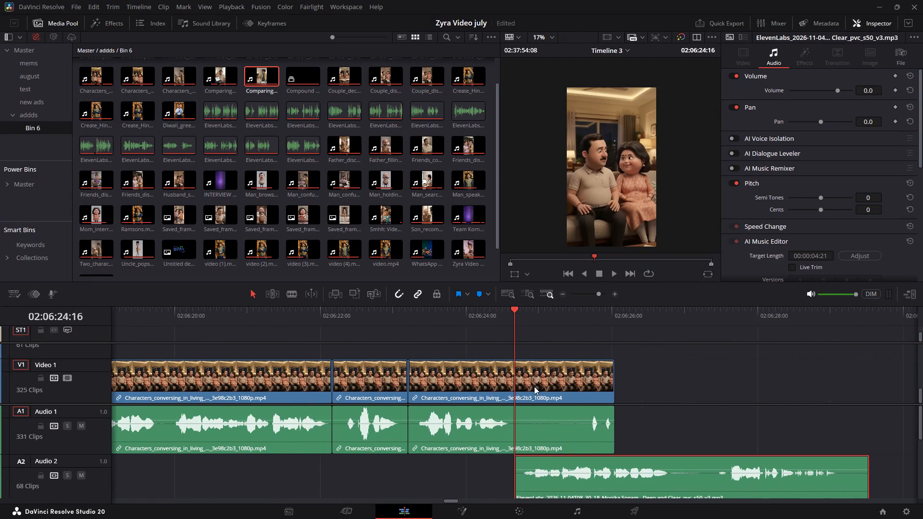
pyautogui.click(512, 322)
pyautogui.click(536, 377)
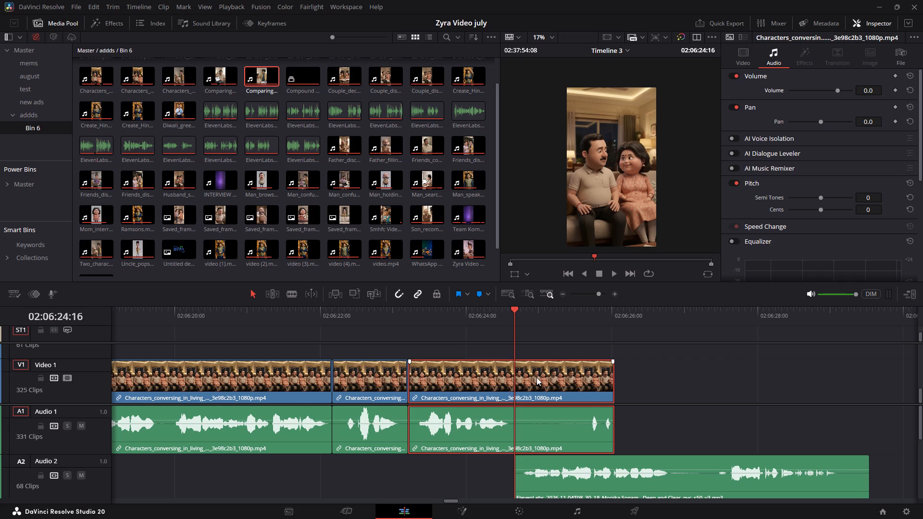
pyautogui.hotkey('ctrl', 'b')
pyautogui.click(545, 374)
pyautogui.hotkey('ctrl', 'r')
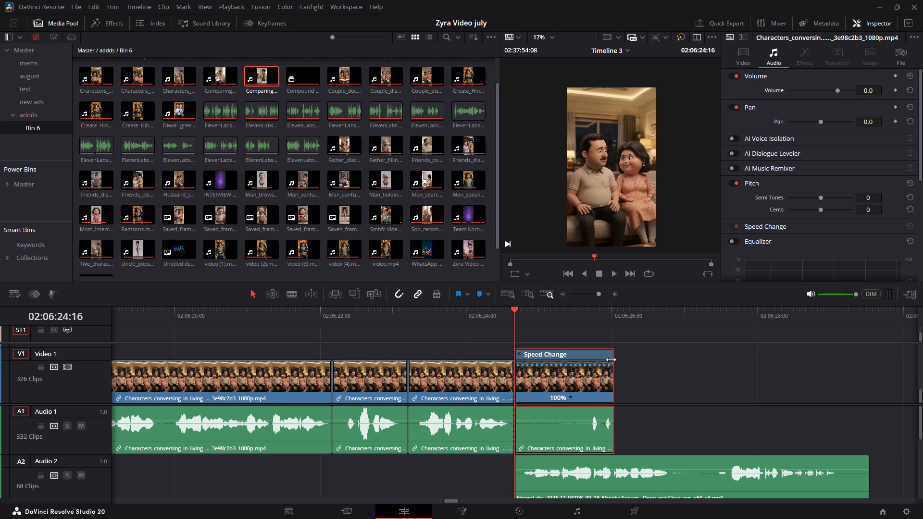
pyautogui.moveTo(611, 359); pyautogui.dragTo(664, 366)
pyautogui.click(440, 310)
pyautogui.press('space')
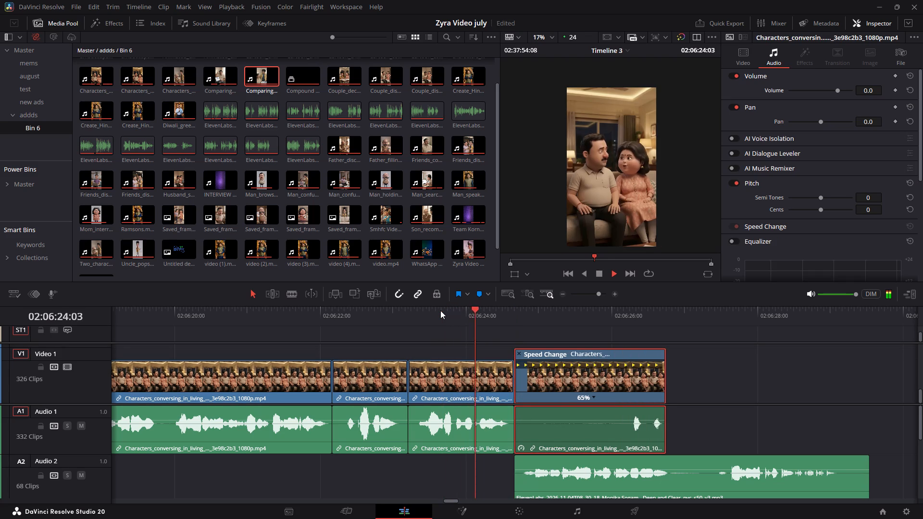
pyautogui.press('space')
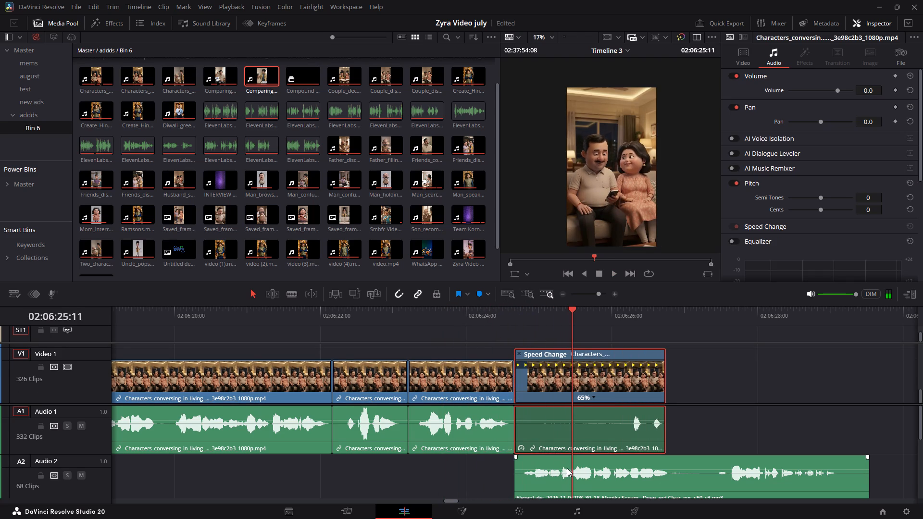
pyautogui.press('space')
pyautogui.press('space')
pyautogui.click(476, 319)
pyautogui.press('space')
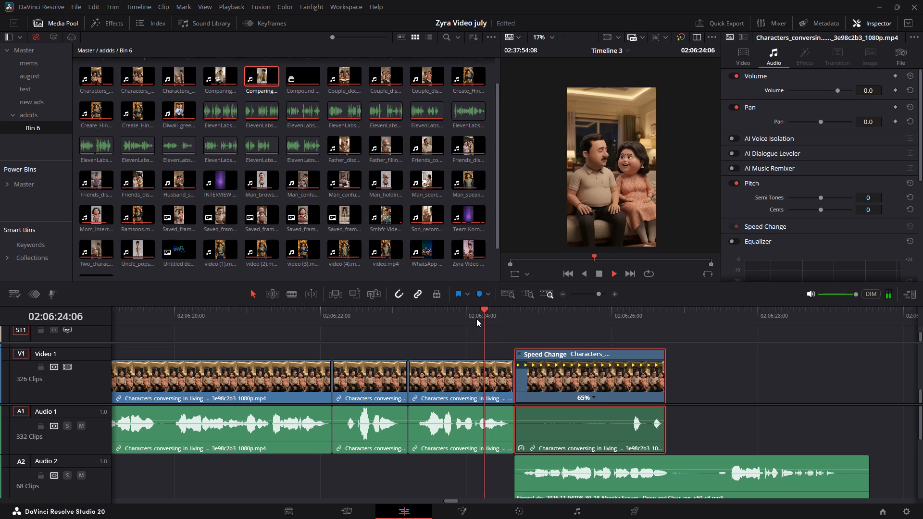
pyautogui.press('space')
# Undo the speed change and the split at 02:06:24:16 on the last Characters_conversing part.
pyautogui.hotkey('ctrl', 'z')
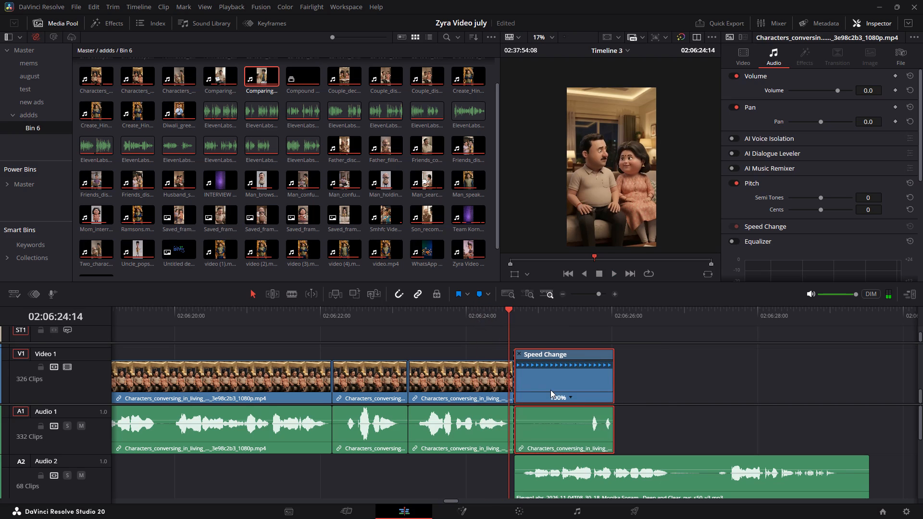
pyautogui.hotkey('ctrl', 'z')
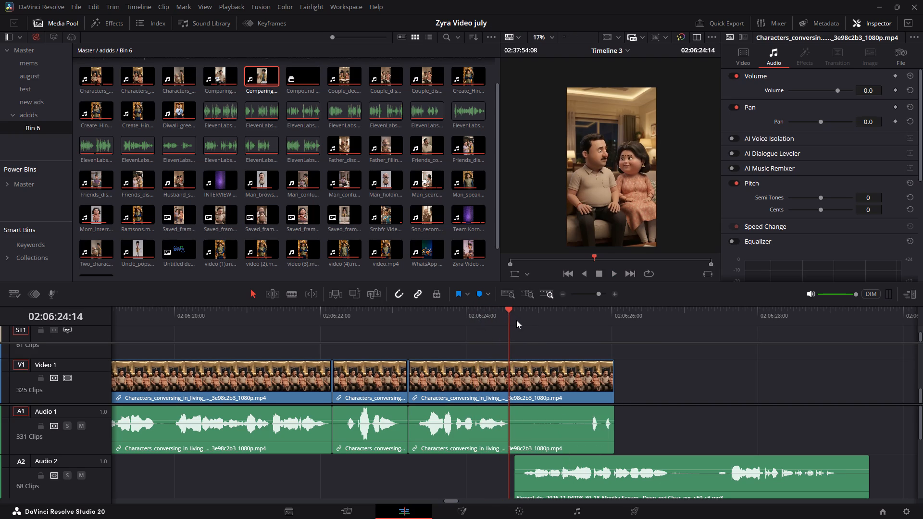
# Move the ElevenLabs voiceover on Audio 2 about 2 frames earlier to start at 02:06:24:14, and play its opening.
pyautogui.click(535, 384)
pyautogui.moveTo(551, 467); pyautogui.dragTo(541, 465)
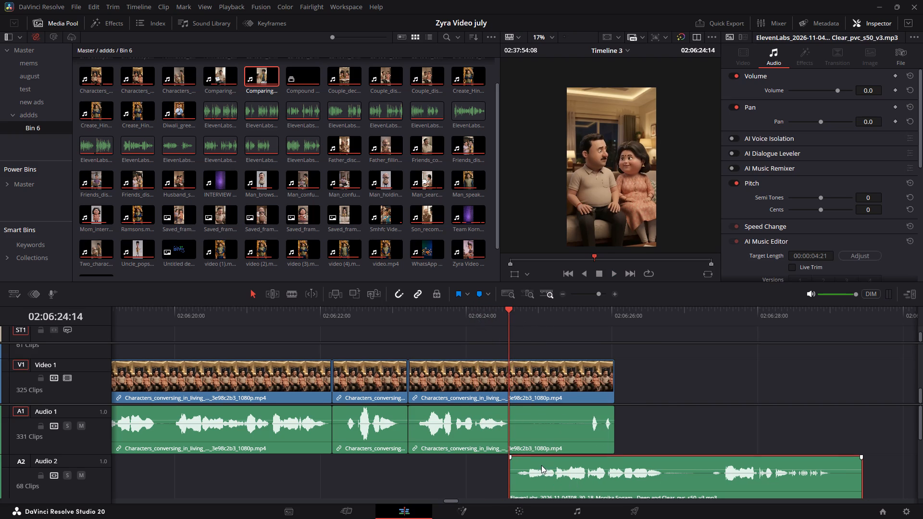
pyautogui.press('space')
pyautogui.press('space')
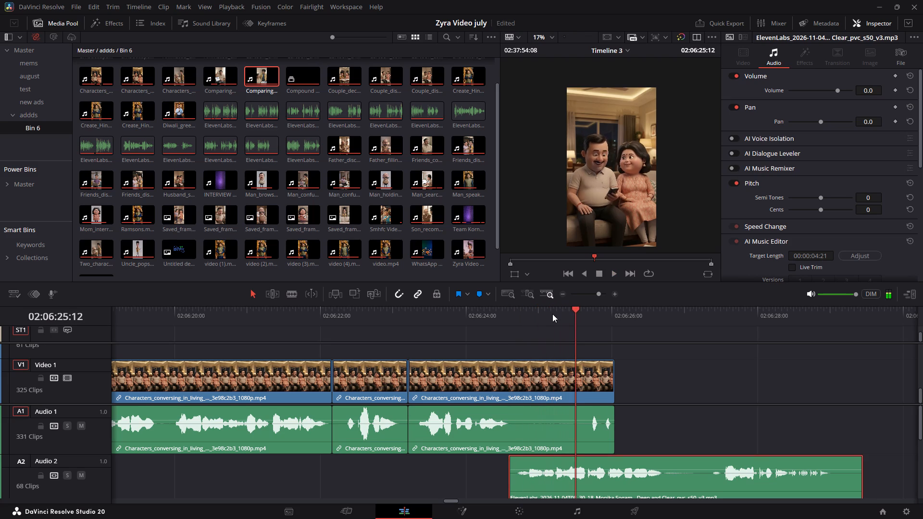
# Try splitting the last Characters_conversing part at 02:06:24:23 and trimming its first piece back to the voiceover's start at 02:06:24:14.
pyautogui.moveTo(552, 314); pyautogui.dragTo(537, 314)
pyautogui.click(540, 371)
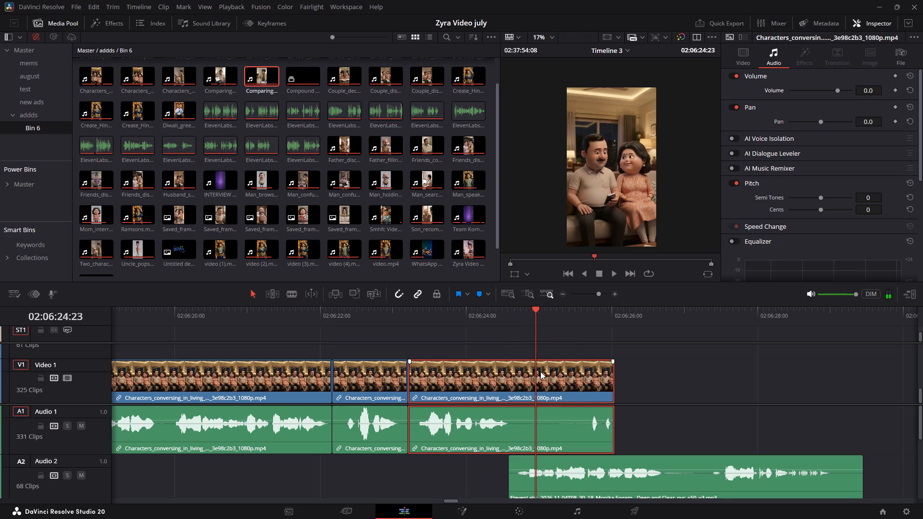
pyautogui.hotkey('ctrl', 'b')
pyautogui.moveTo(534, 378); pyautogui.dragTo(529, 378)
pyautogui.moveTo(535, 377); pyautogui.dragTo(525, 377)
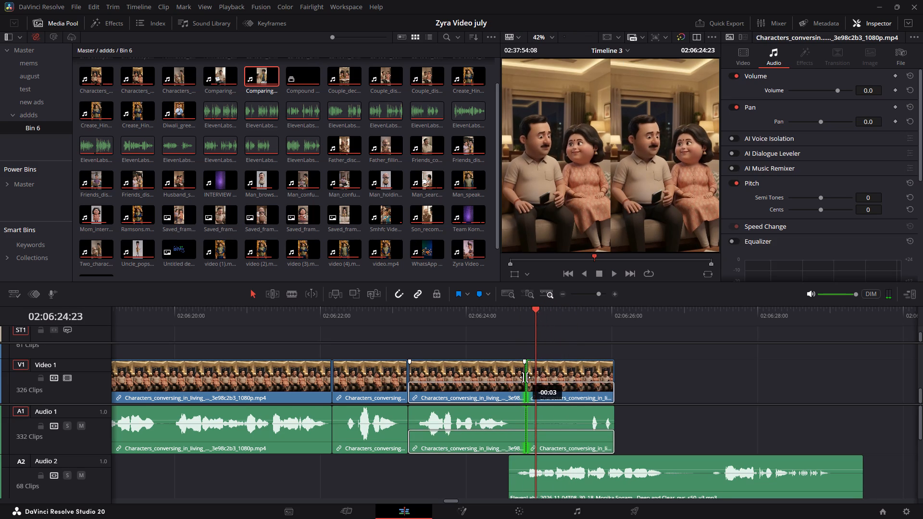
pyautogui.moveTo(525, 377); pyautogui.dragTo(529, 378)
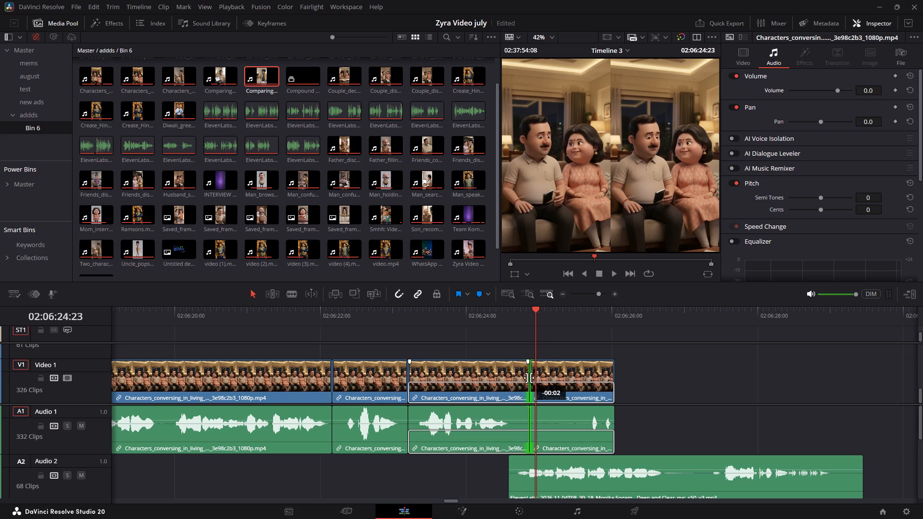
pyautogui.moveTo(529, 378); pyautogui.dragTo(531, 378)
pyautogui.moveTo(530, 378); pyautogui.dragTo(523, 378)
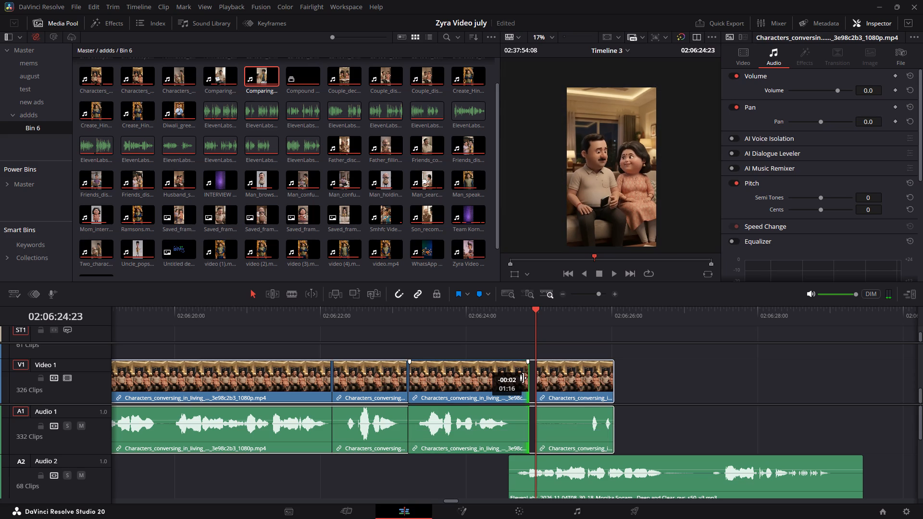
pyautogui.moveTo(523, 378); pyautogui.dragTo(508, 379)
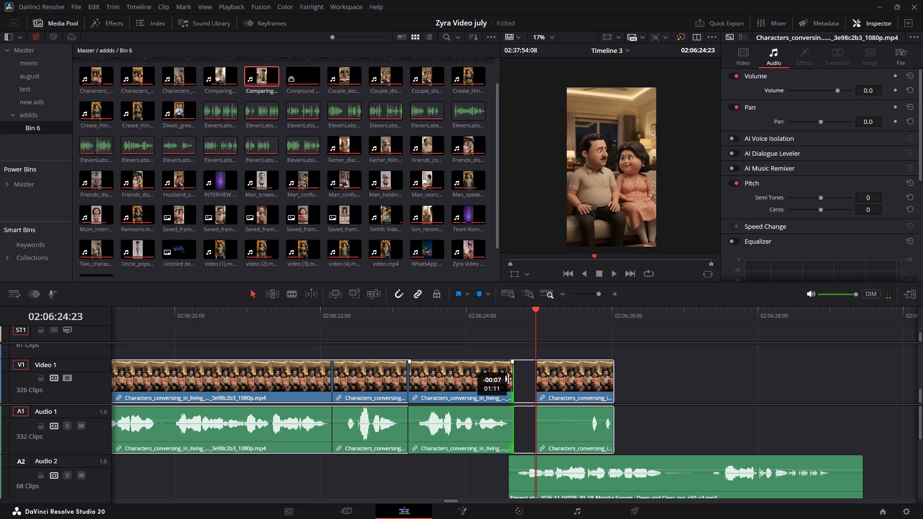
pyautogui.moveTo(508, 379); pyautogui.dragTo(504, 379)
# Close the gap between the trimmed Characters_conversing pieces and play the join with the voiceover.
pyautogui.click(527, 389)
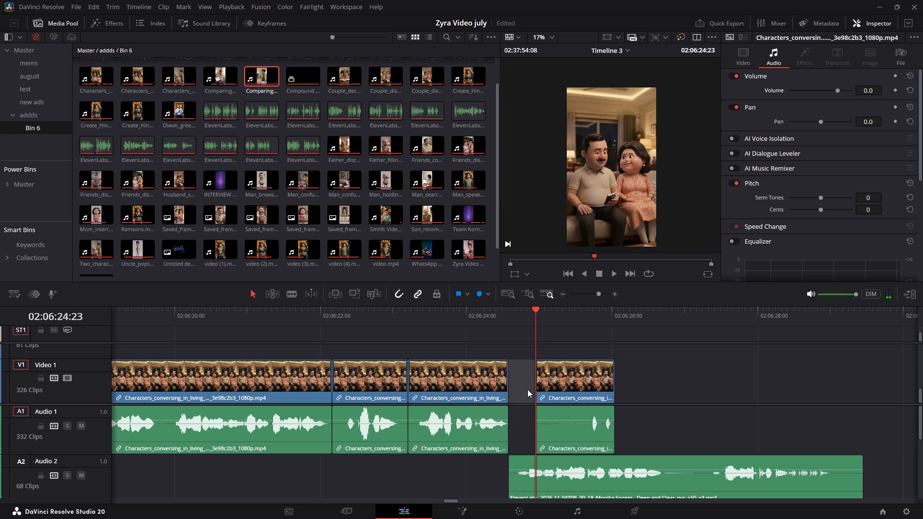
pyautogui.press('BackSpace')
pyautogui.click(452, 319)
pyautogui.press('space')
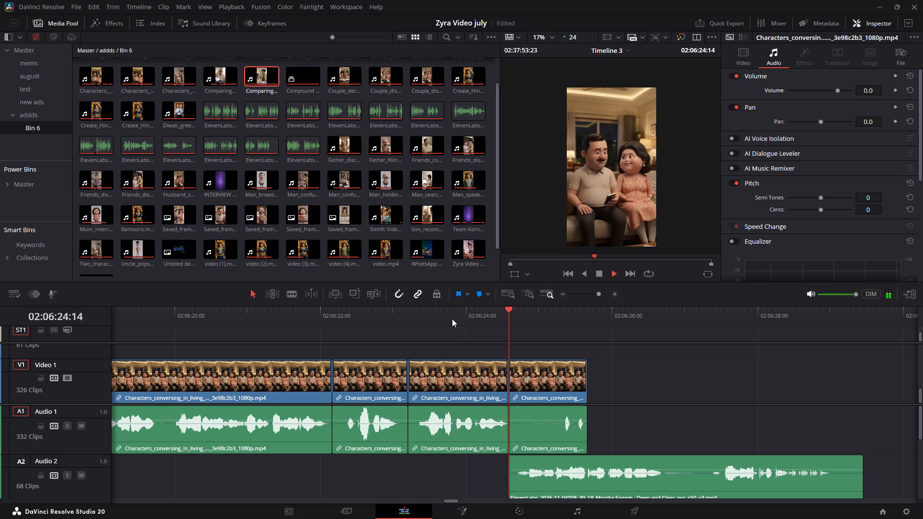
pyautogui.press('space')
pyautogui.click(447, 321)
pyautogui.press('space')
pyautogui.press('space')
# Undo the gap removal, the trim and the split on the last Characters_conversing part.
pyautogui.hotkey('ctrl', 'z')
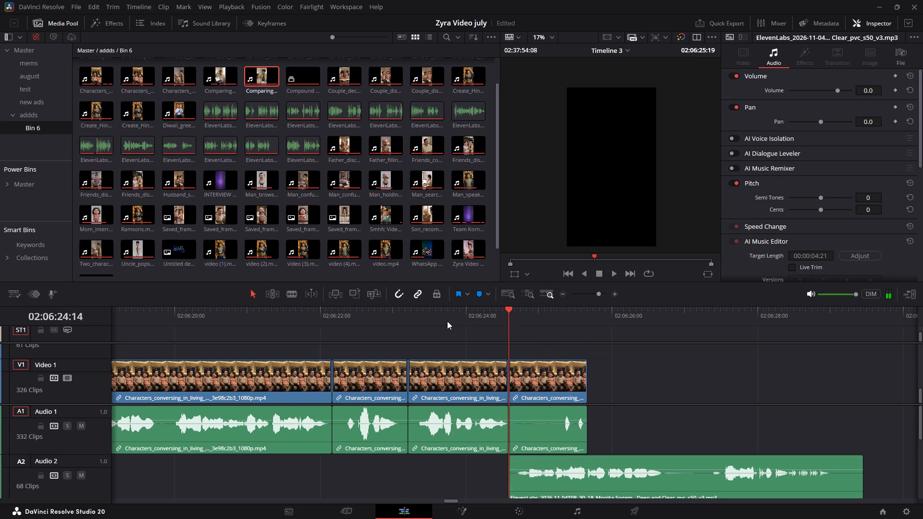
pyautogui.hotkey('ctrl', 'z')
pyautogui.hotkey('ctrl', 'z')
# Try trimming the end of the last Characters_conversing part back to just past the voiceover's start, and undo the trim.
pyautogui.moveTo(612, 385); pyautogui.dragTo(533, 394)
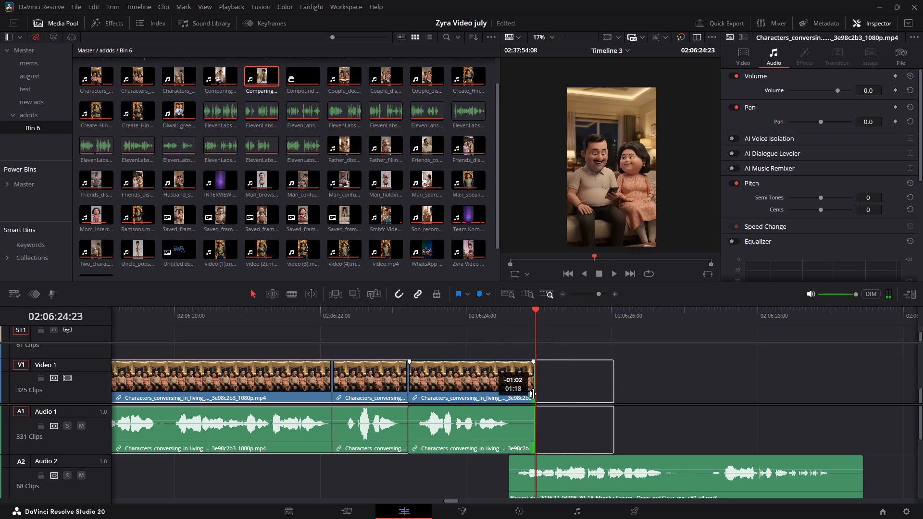
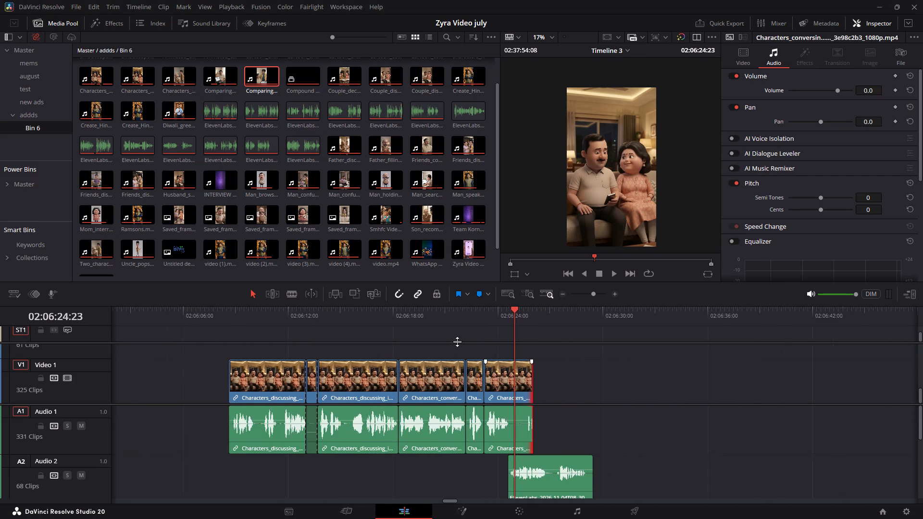
pyautogui.keyDown('alt'); pyautogui.scroll(-2, 457, 342); pyautogui.keyUp('alt')
pyautogui.keyDown('ctrl'); pyautogui.scroll(5, 392, 352); pyautogui.keyUp('ctrl')
pyautogui.click(339, 319)
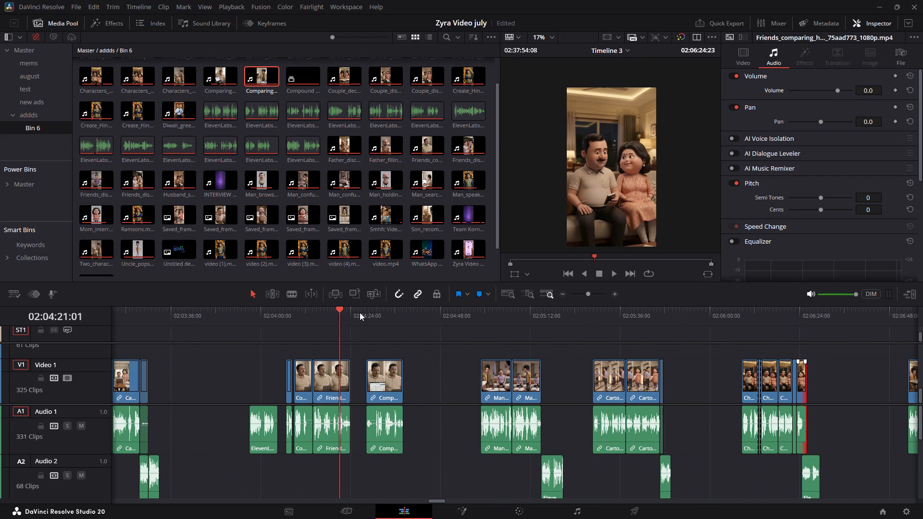
pyautogui.click(360, 312)
pyautogui.click(377, 387)
pyautogui.press('BackSpace')
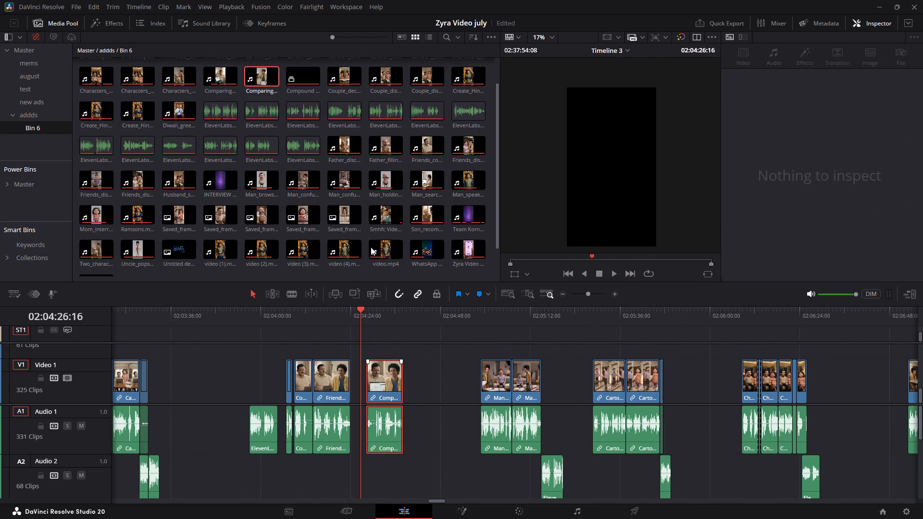
# Import the newly downloaded Comparing_health_insurance f001c667 clip and place it on Video 1 at 02:04:26:16.
pyautogui.hotkey('ctrl', 'i')
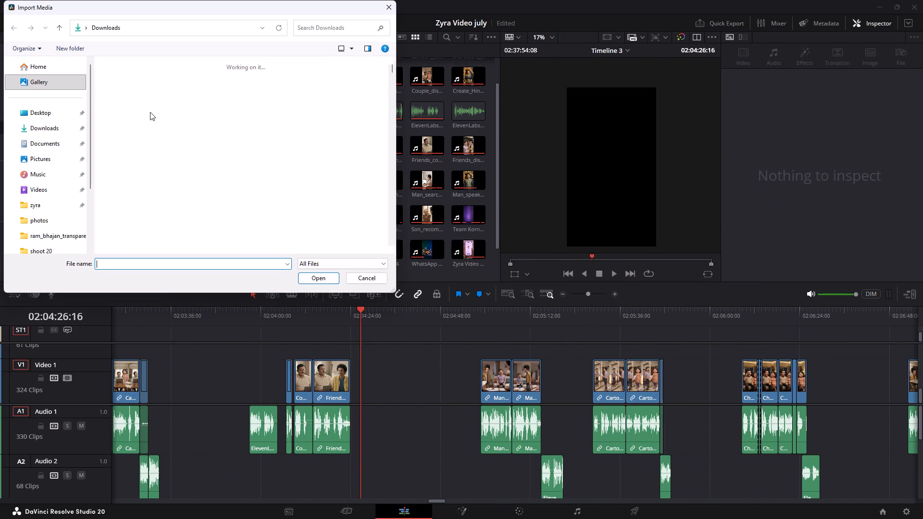
pyautogui.click(150, 112)
pyautogui.press('Return')
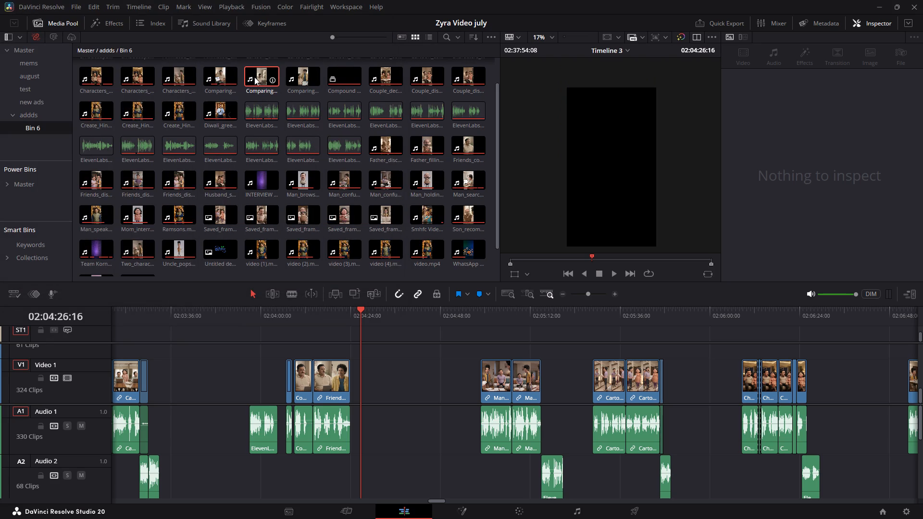
pyautogui.moveTo(264, 80); pyautogui.dragTo(364, 400)
# Play the new clip's opening and trim its start to about 02:04:28:01.
pyautogui.press('space')
pyautogui.keyDown('alt'); pyautogui.scroll(7, 379, 383); pyautogui.keyUp('alt')
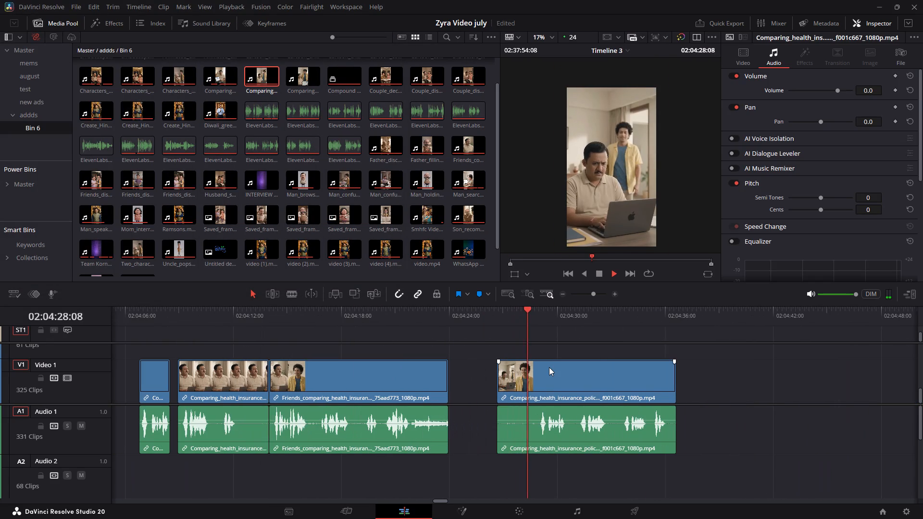
pyautogui.press('space')
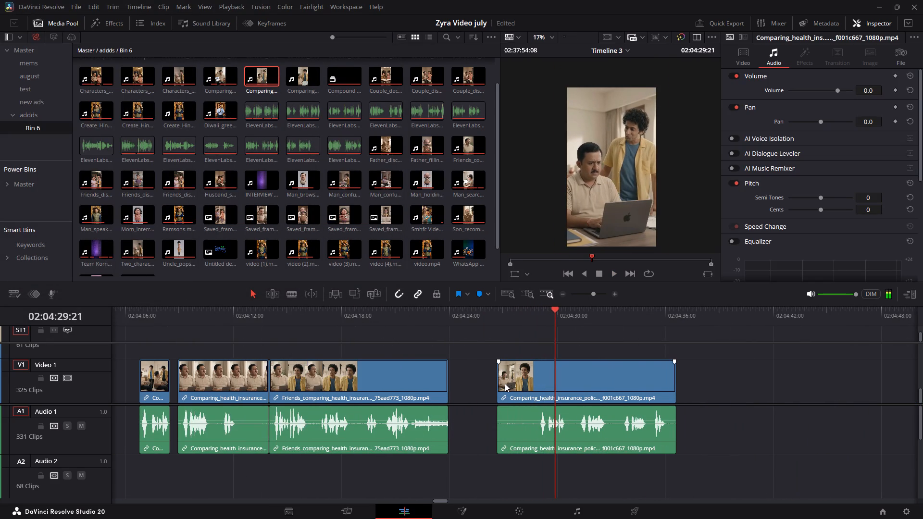
pyautogui.moveTo(502, 385); pyautogui.dragTo(528, 386)
# Compare the new clip's dialogue with the existing eeb68d79 clip, split the new clip at 02:04:32:21 and delete the remainder.
pyautogui.click(524, 314)
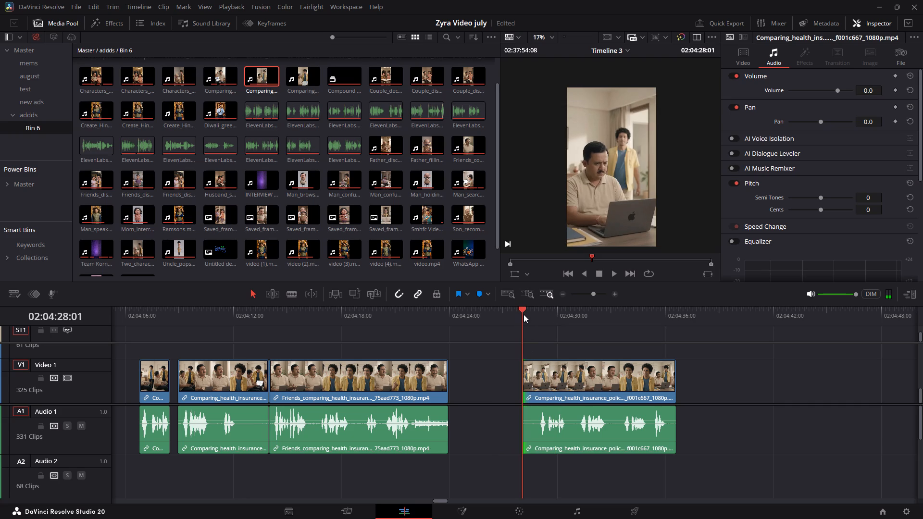
pyautogui.press('space')
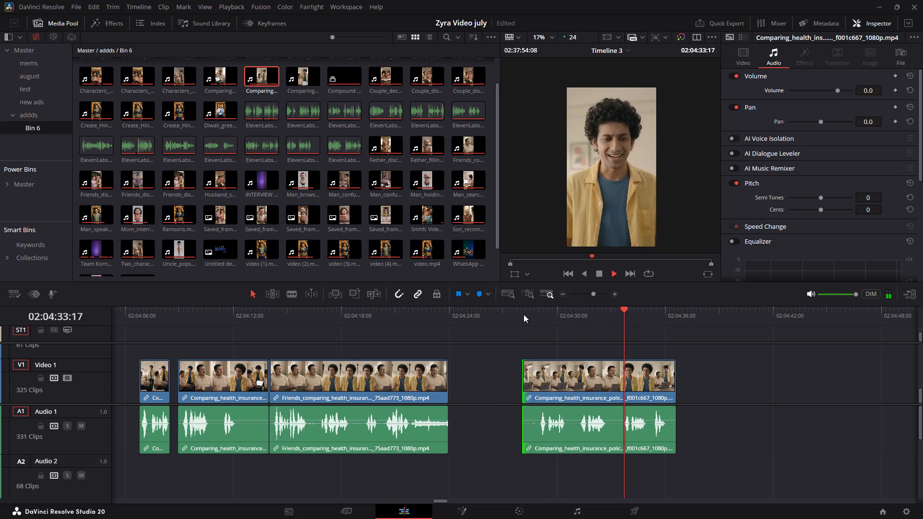
pyautogui.press('space')
pyautogui.click(202, 313)
pyautogui.press('space')
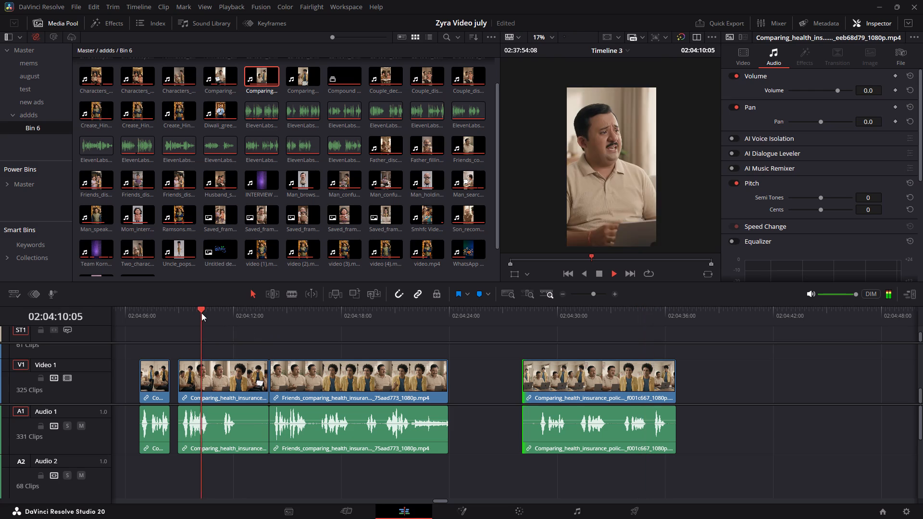
pyautogui.press('space')
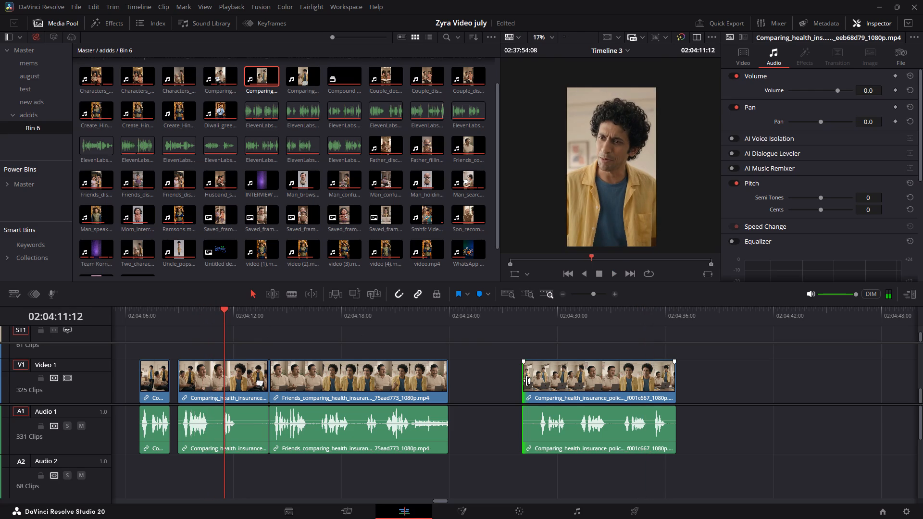
pyautogui.click(528, 314)
pyautogui.press('space')
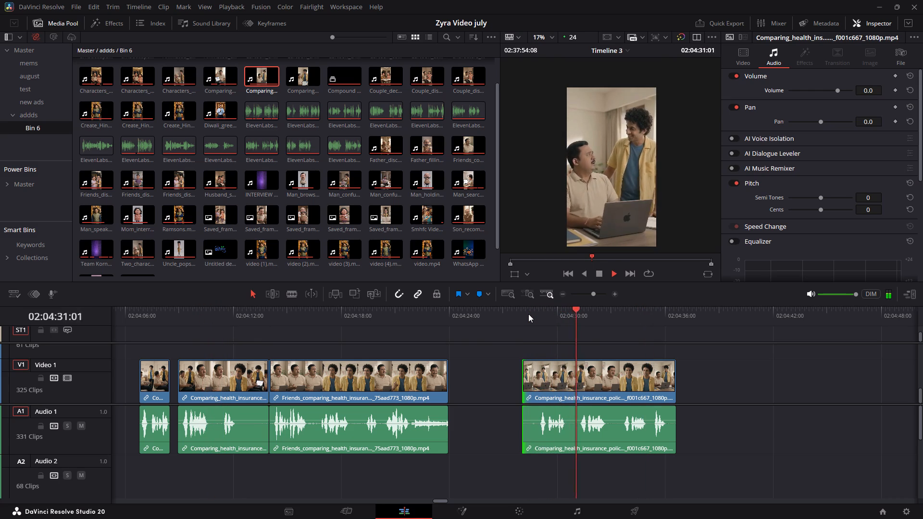
pyautogui.press('space')
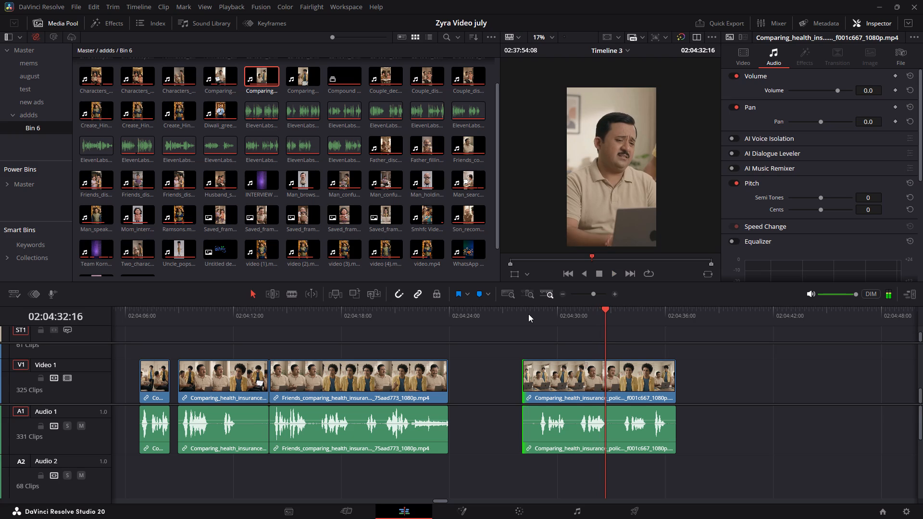
pyautogui.press('space')
pyautogui.press('space')
pyautogui.hotkey('ctrl', 'b')
pyautogui.click(636, 364)
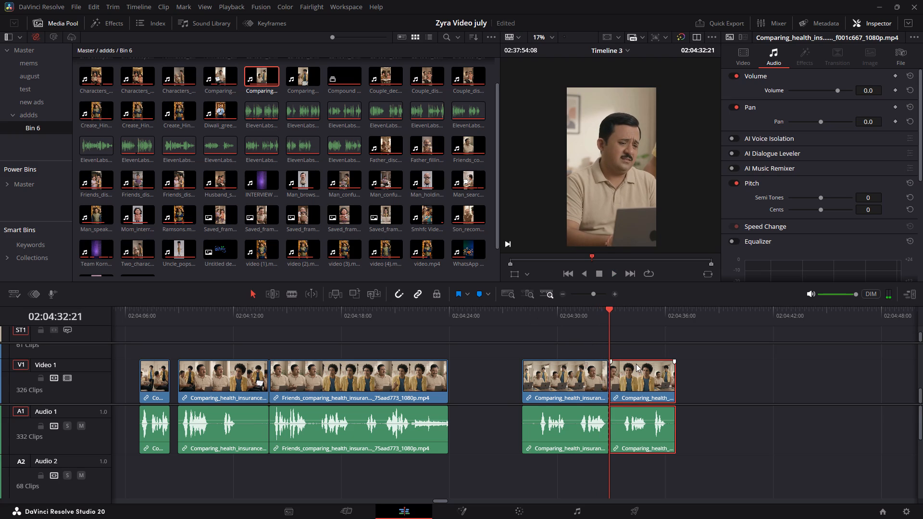
pyautogui.press('BackSpace')
# Replay the eeb68d79 clip's opening and the new clip, and split the new clip at 02:04:30:20.
pyautogui.keyDown('ctrl'); pyautogui.scroll(2, 413, 370); pyautogui.keyUp('ctrl')
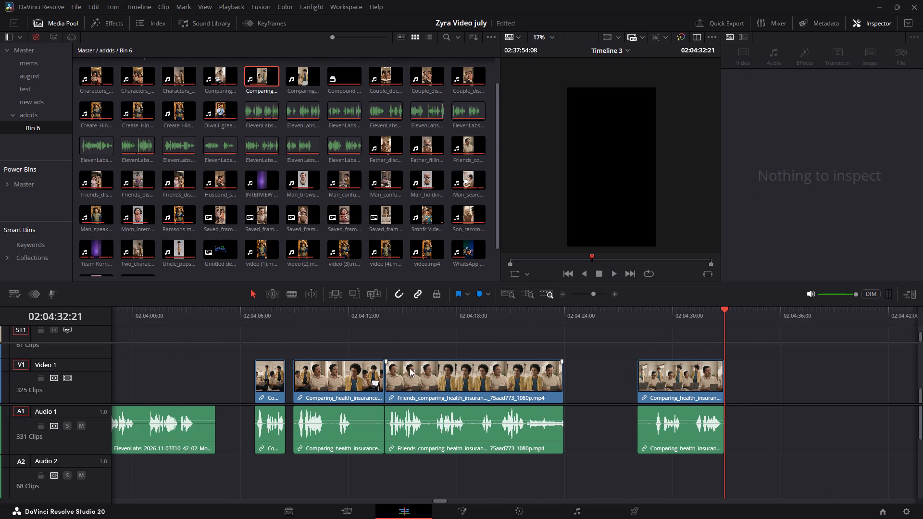
pyautogui.click(294, 318)
pyautogui.press('space')
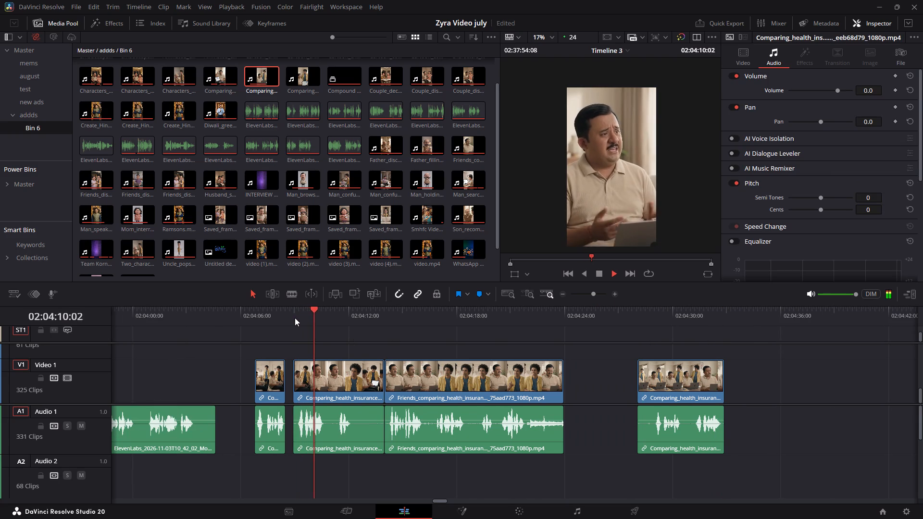
pyautogui.press('space')
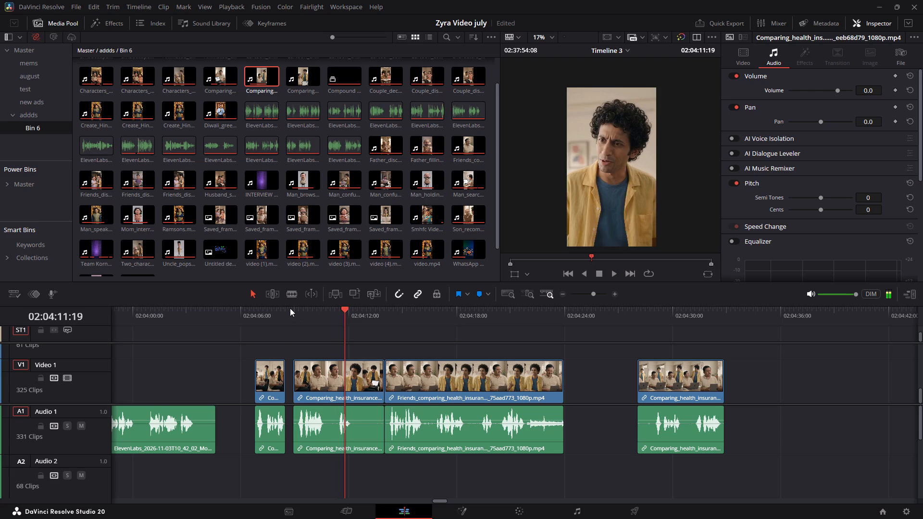
pyautogui.click(290, 308)
pyautogui.press('space')
pyautogui.press('space')
pyautogui.click(637, 309)
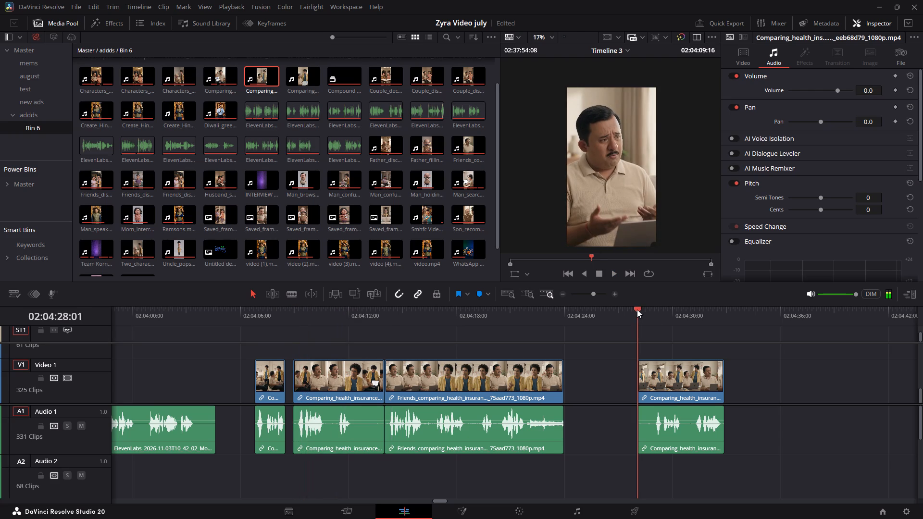
pyautogui.press('space')
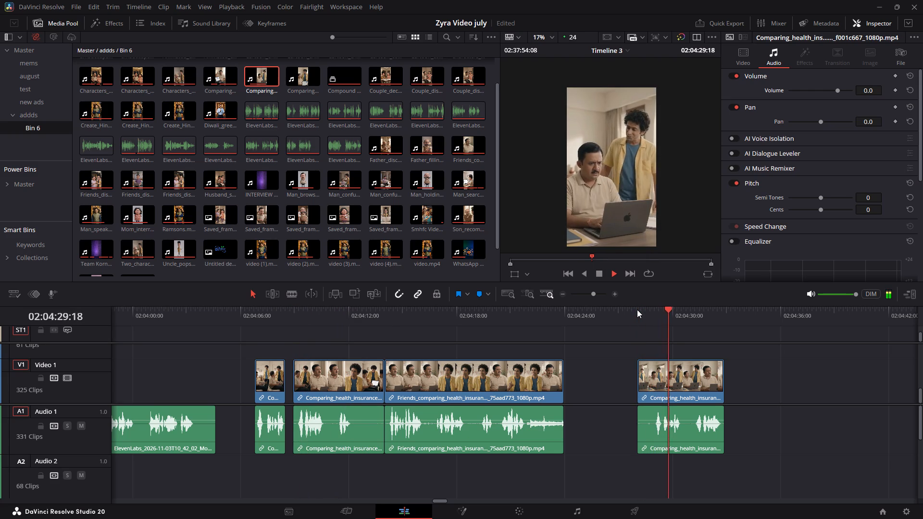
pyautogui.press('space')
pyautogui.hotkey('ctrl', 'b')
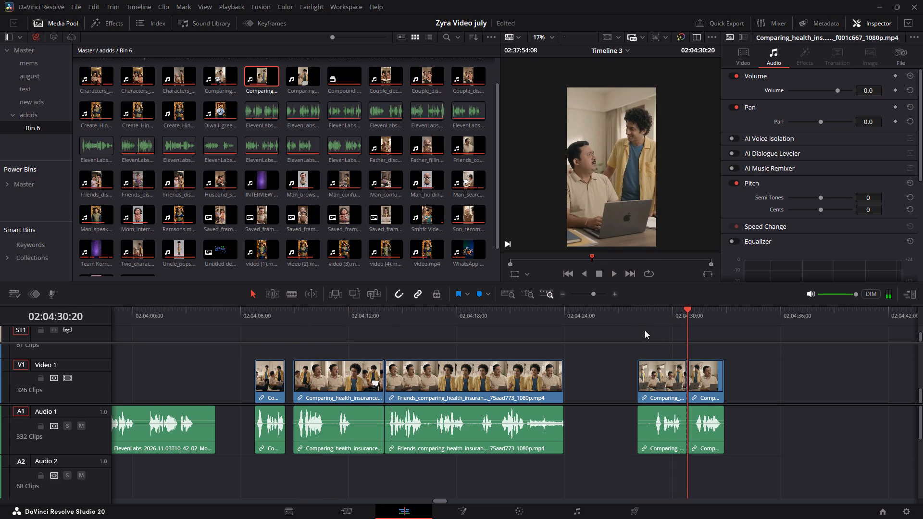
# Move the new clip's first part over the short clip directly before the eeb68d79 clip, and play across the join.
pyautogui.moveTo(669, 380); pyautogui.dragTo(273, 390)
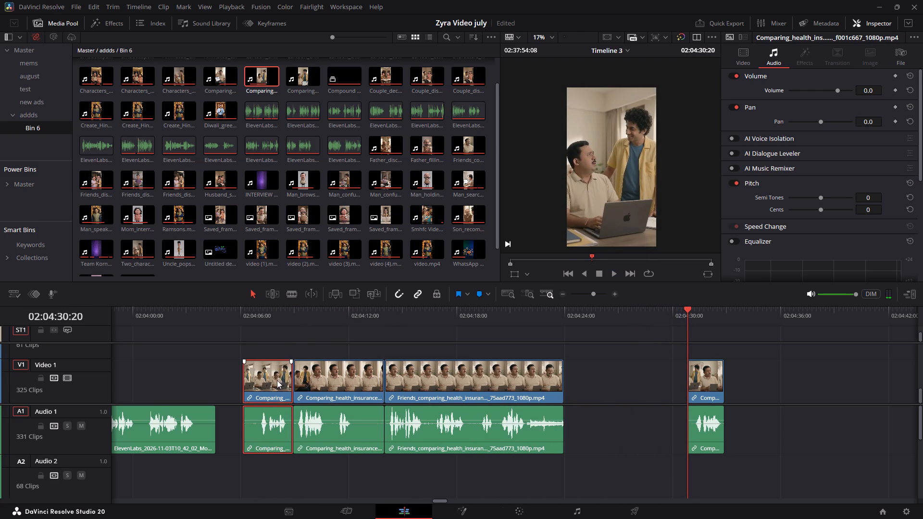
pyautogui.click(243, 321)
pyautogui.press('space')
pyautogui.keyDown('alt'); pyautogui.scroll(4, 369, 389); pyautogui.keyUp('alt')
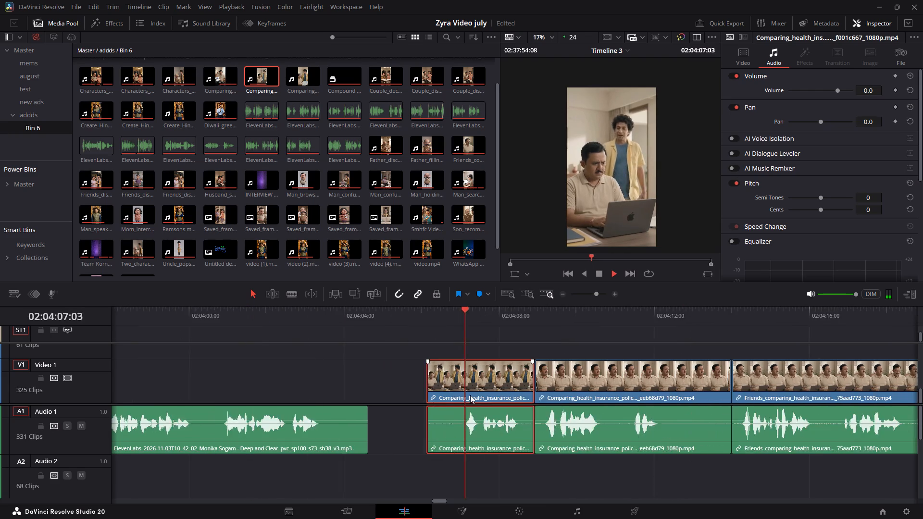
pyautogui.keyDown('alt'); pyautogui.scroll(1, 470, 395); pyautogui.keyUp('alt')
pyautogui.keyDown('ctrl'); pyautogui.scroll(-3, 563, 396); pyautogui.keyUp('ctrl')
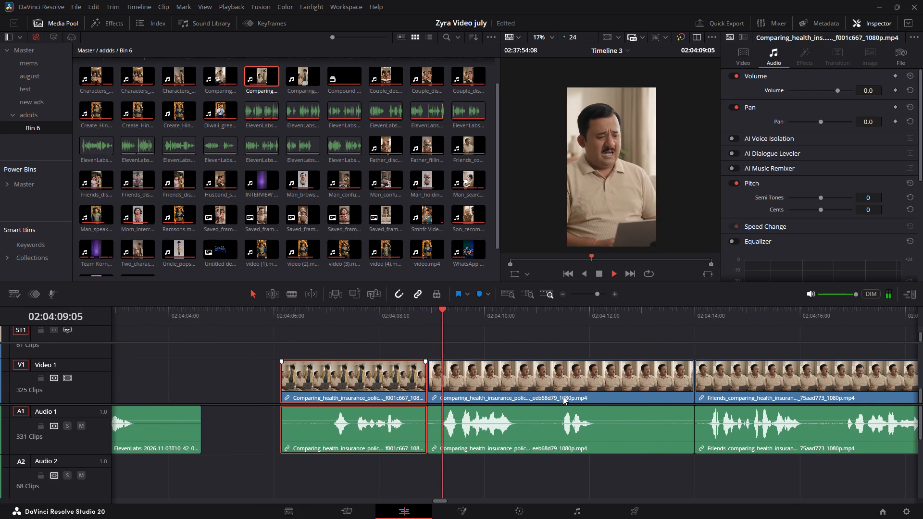
pyautogui.press('space')
# Shift the inserted clip about 3 frames later to end at 02:04:09:01, overwriting the next clip's opening frames, and replay the sequence.
pyautogui.click(430, 318)
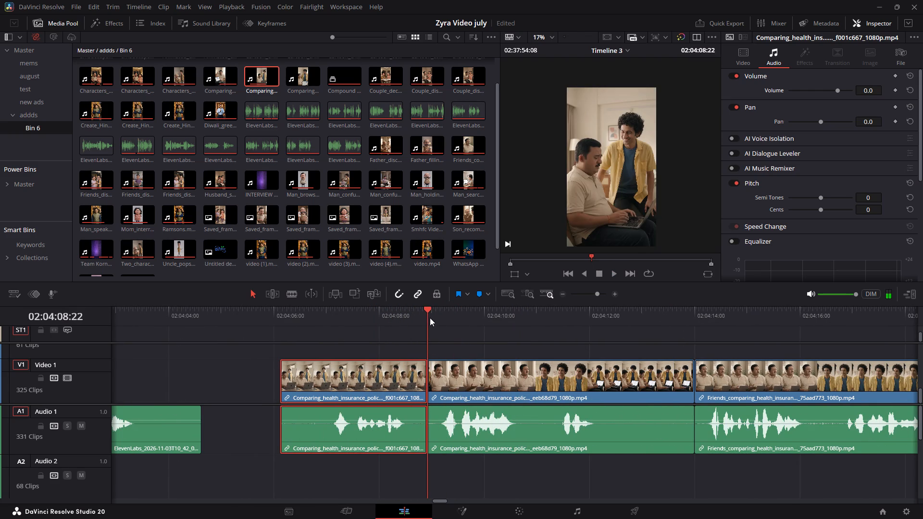
pyautogui.press('Right')
pyautogui.press('Right')
pyautogui.press('Right')
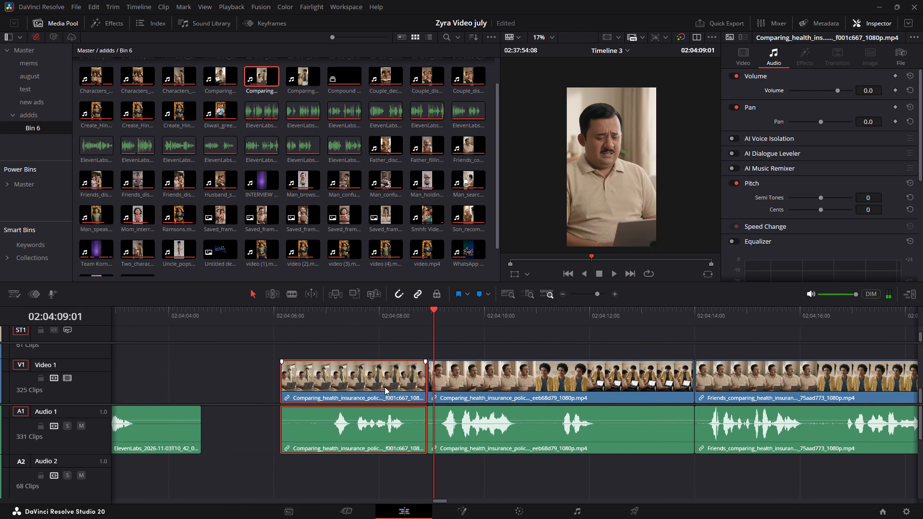
pyautogui.moveTo(385, 387); pyautogui.dragTo(390, 389)
pyautogui.click(316, 317)
pyautogui.press('space')
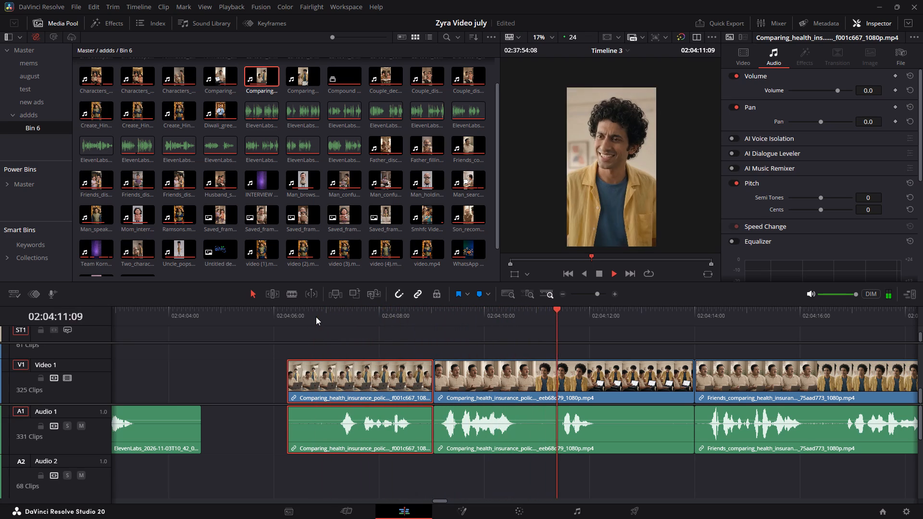
pyautogui.press('space')
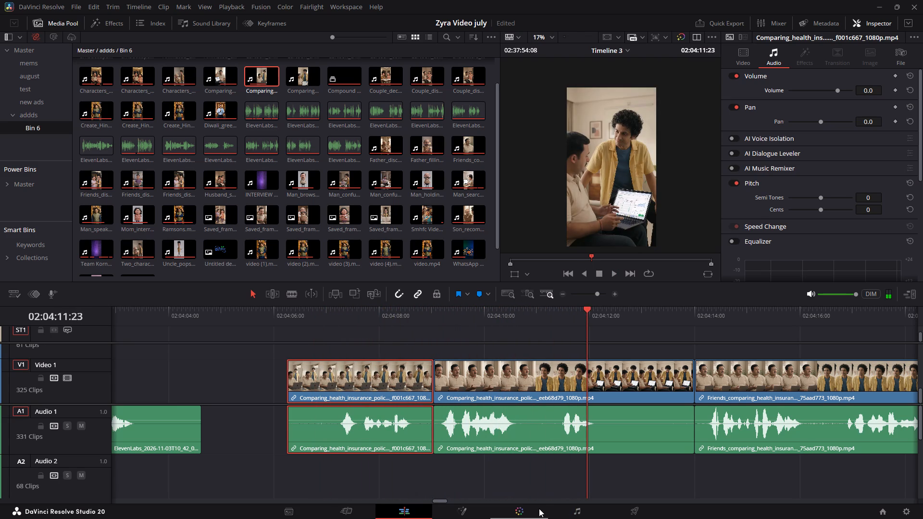
# Raise the colour saturation of the inserted f001c667 clip on the Color page, and return to the edit timeline.
pyautogui.click(539, 508)
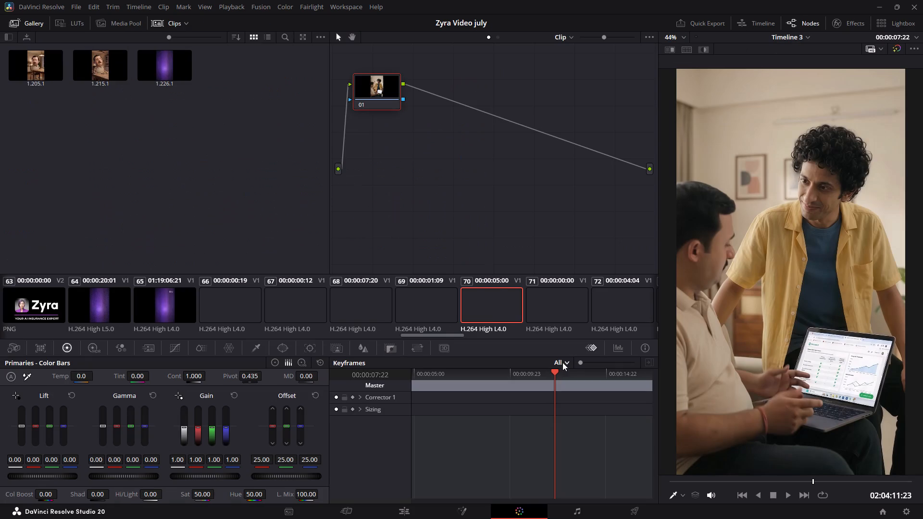
pyautogui.click(417, 304)
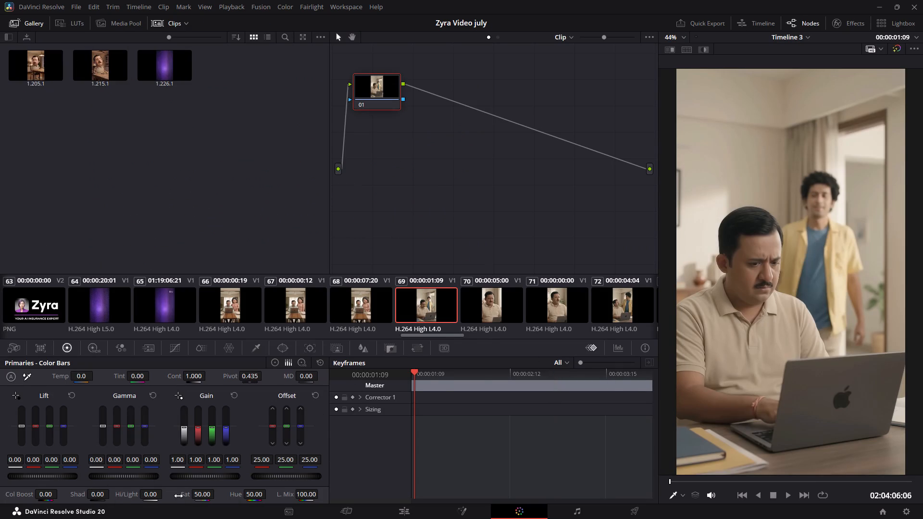
pyautogui.moveTo(200, 495); pyautogui.dragTo(214, 494)
pyautogui.moveTo(214, 494); pyautogui.dragTo(236, 494)
pyautogui.click(414, 510)
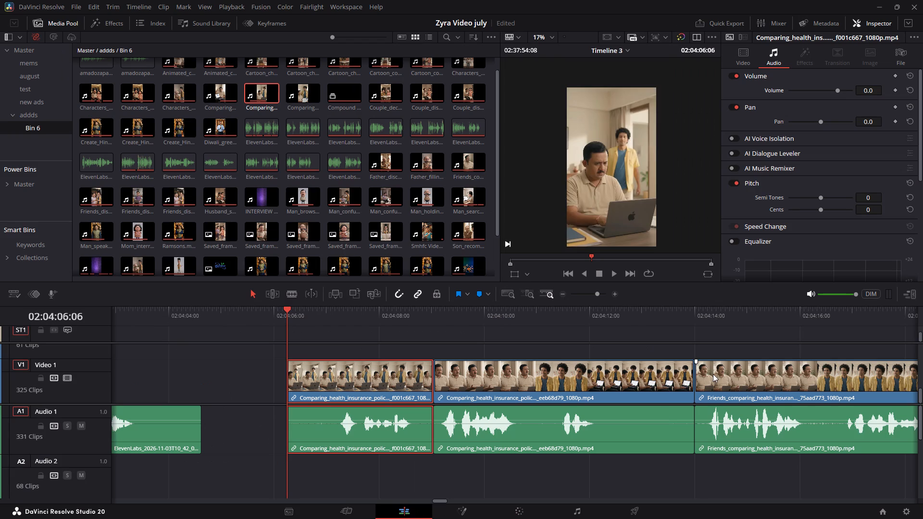
# Play the sequence from 02:04:06:06, trim the eeb68d79 clip's end back to about 02:04:12:05, and ripple-delete the gap before the Friends clip.
pyautogui.press('space')
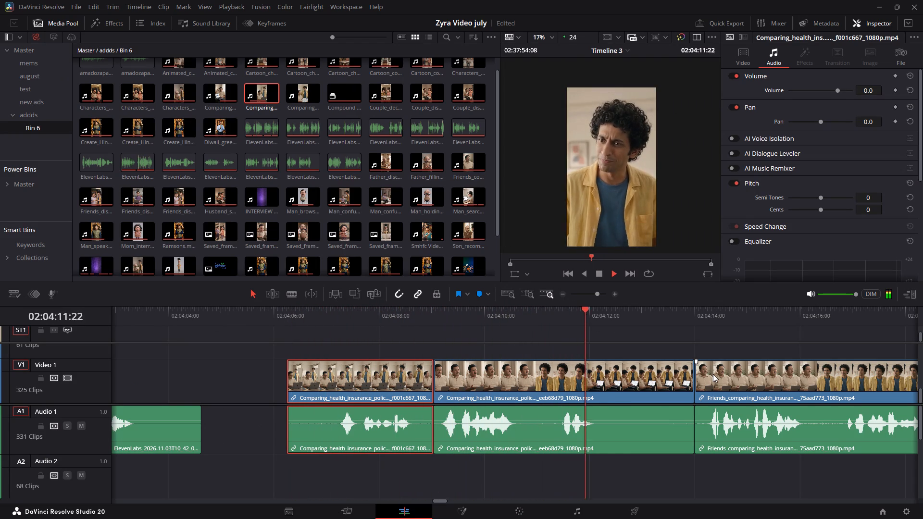
pyautogui.press('space')
pyautogui.press('space')
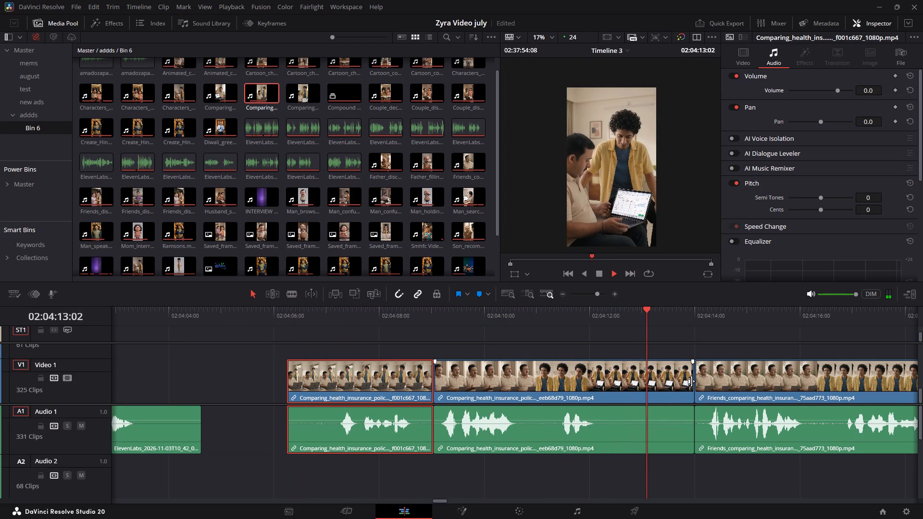
pyautogui.press('space')
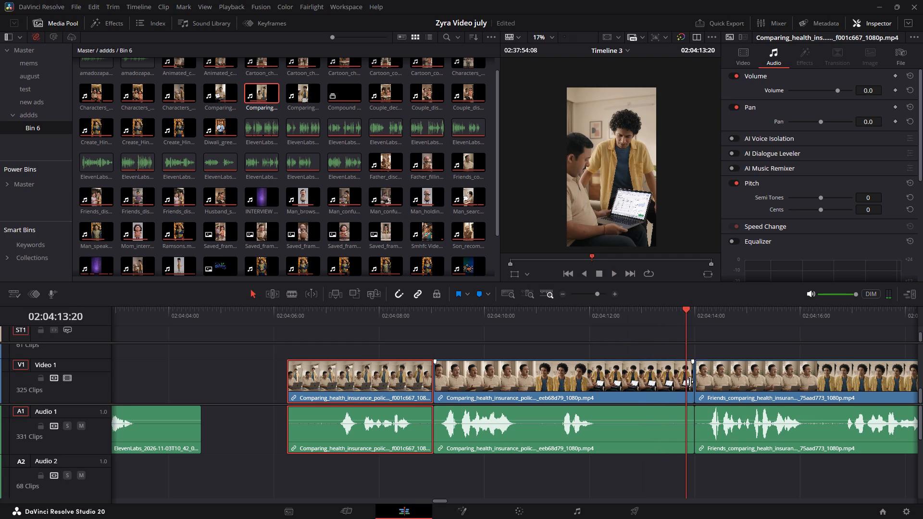
pyautogui.moveTo(690, 382); pyautogui.dragTo(595, 398)
pyautogui.moveTo(643, 390); pyautogui.dragTo(638, 390)
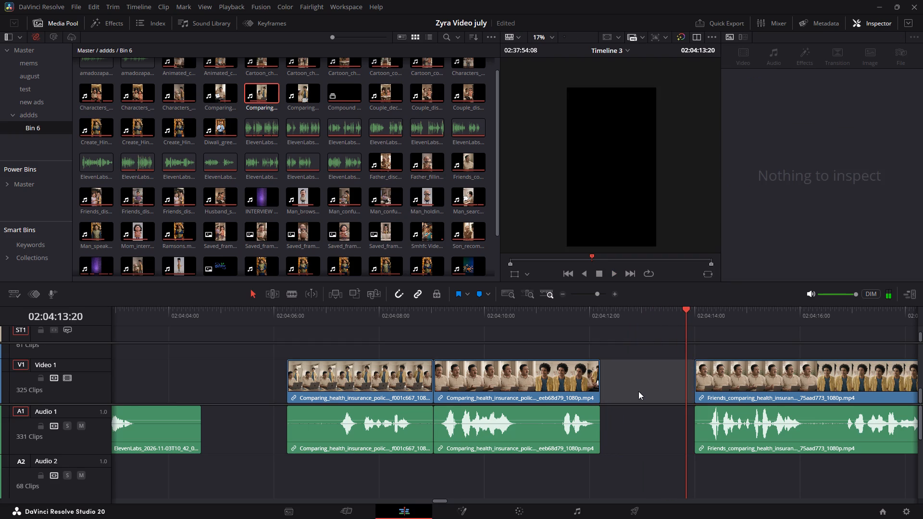
pyautogui.press('BackSpace')
# Replay the sequence across the new join, and step back frame by frame through the eeb68d79 clip's ending to 02:04:11:22.
pyautogui.click(298, 320)
pyautogui.press('space')
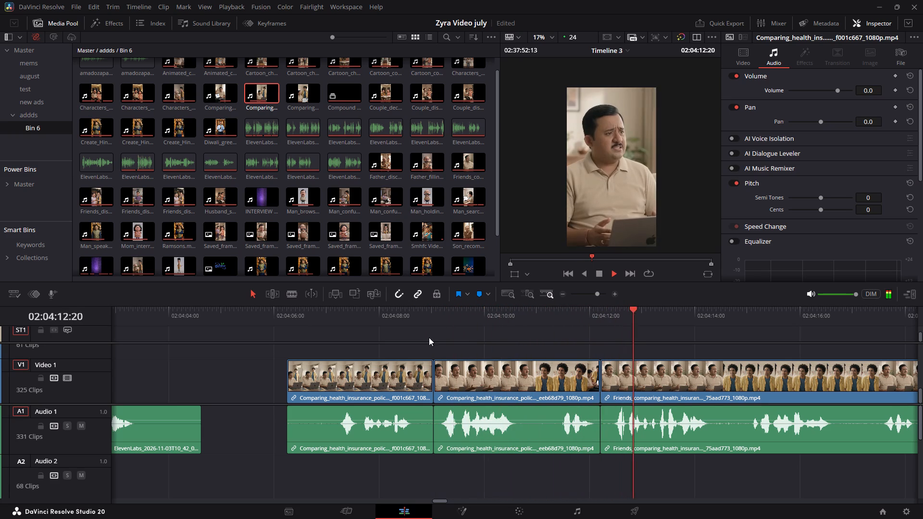
pyautogui.press('space')
pyautogui.click(597, 316)
pyautogui.press('Left')
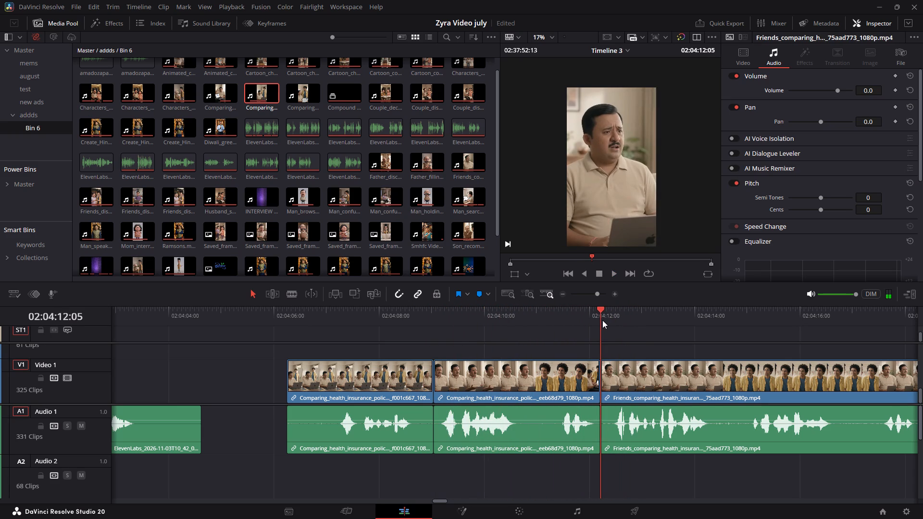
pyautogui.press('Left')
pyautogui.press('Left')
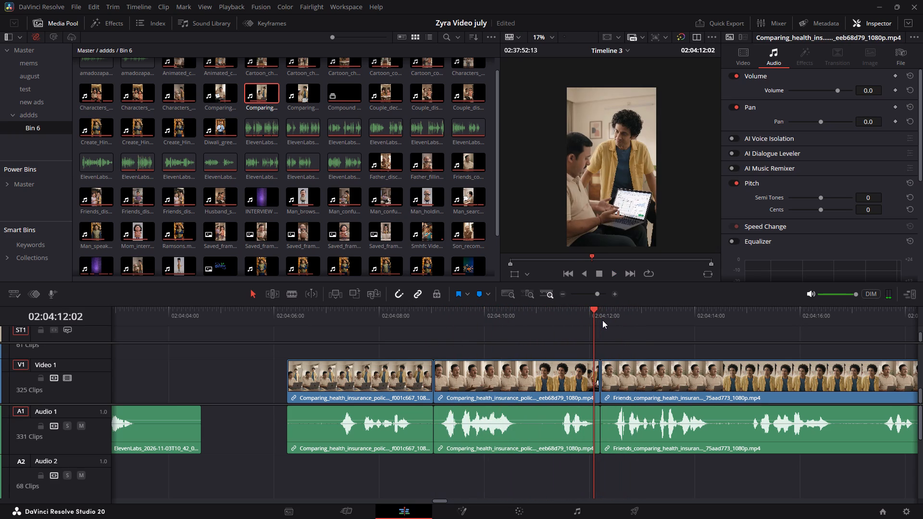
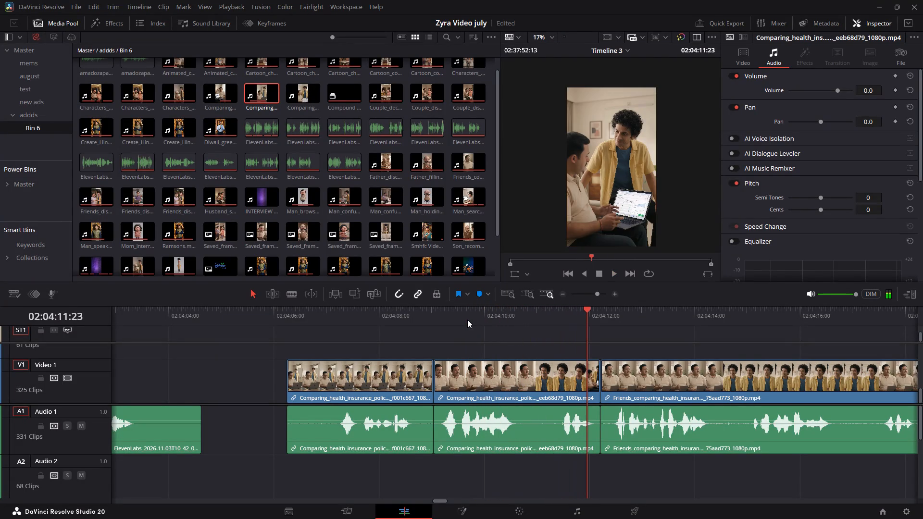
pyautogui.keyDown('alt'); pyautogui.scroll(6, 579, 368); pyautogui.keyUp('alt')
pyautogui.moveTo(536, 377); pyautogui.dragTo(535, 377)
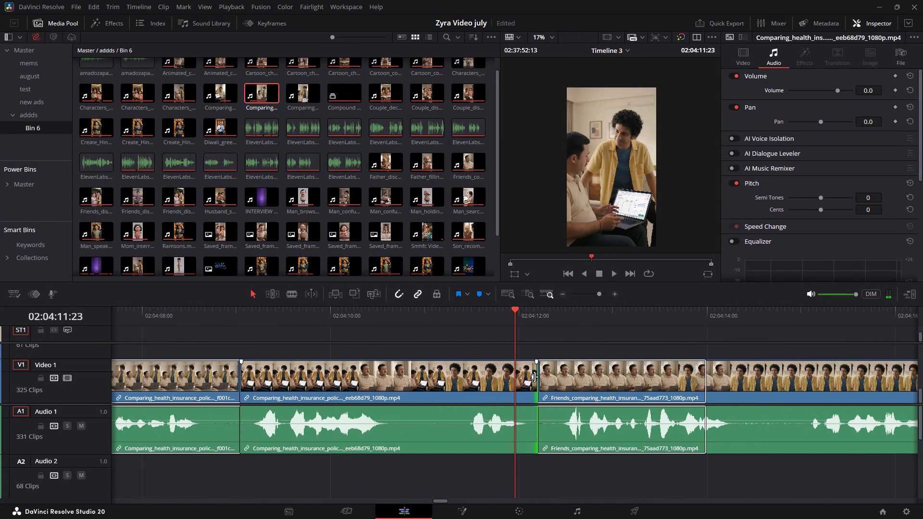
pyautogui.moveTo(535, 377); pyautogui.dragTo(513, 379)
pyautogui.click(526, 383)
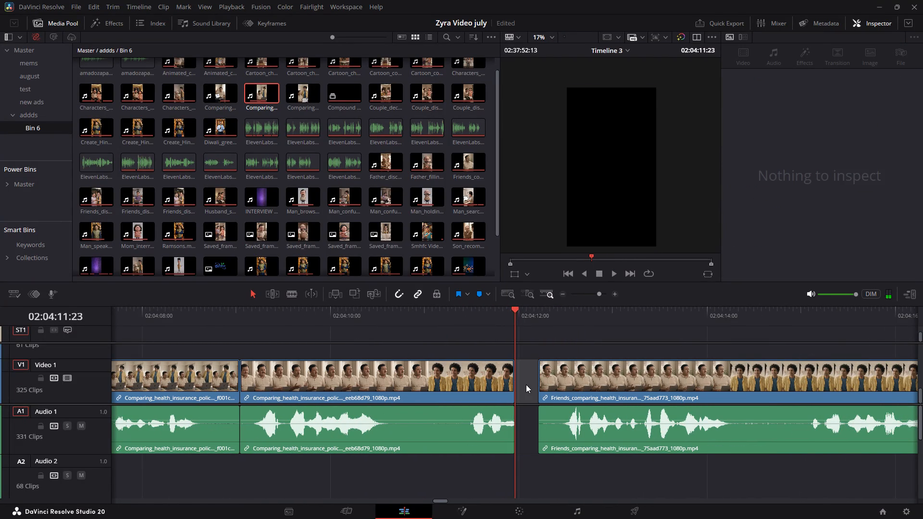
pyautogui.press('BackSpace')
pyautogui.click(433, 318)
pyautogui.press('space')
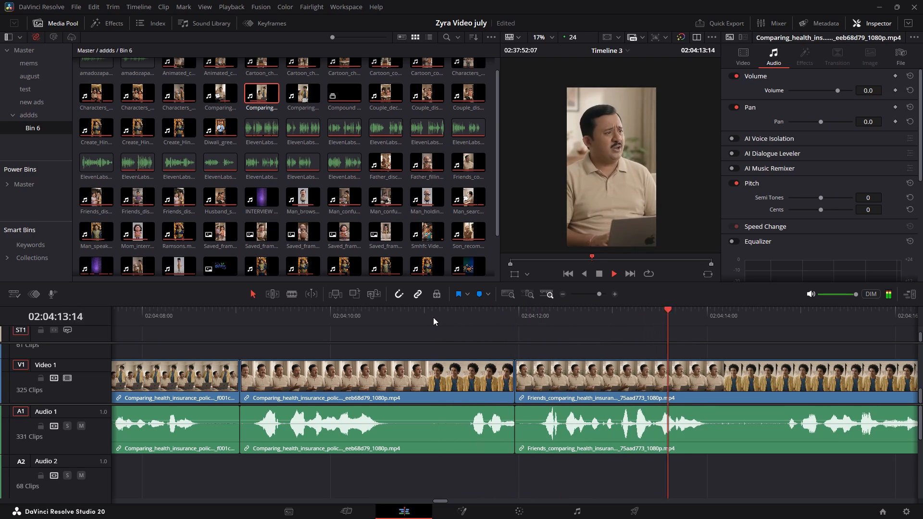
pyautogui.press('space')
# Cut two pauses out of the 75aad773 Friends clip, from 02:04:16:11 to about 02:04:17:05 and from 02:04:18:00 to 02:04:18:09, closing the gaps.
pyautogui.keyDown('alt'); pyautogui.scroll(-4, 666, 358); pyautogui.keyUp('alt')
pyautogui.press('space')
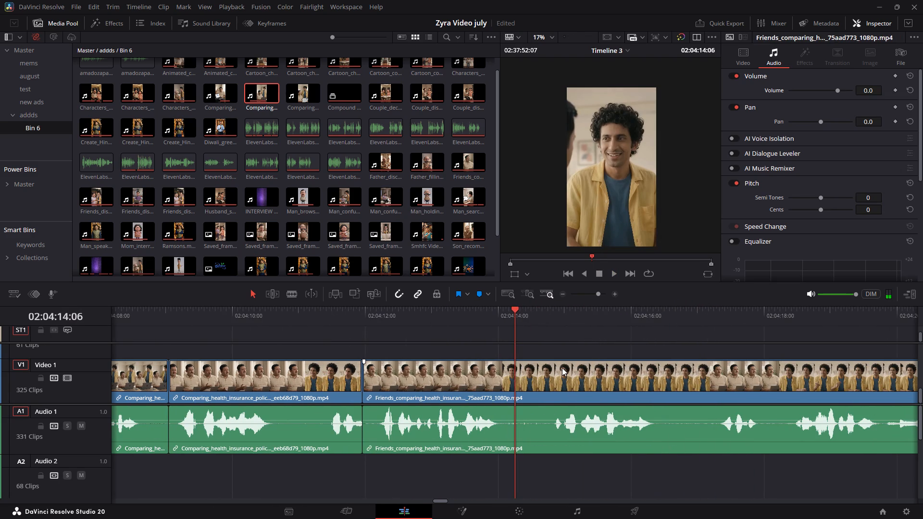
pyautogui.keyDown('alt'); pyautogui.scroll(-4, 562, 368); pyautogui.keyUp('alt')
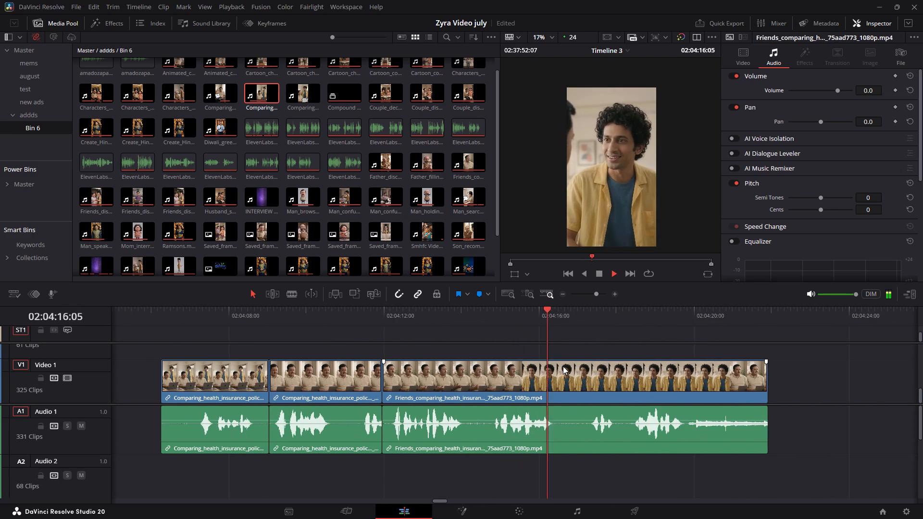
pyautogui.press('space')
pyautogui.press('space')
pyautogui.press('space')
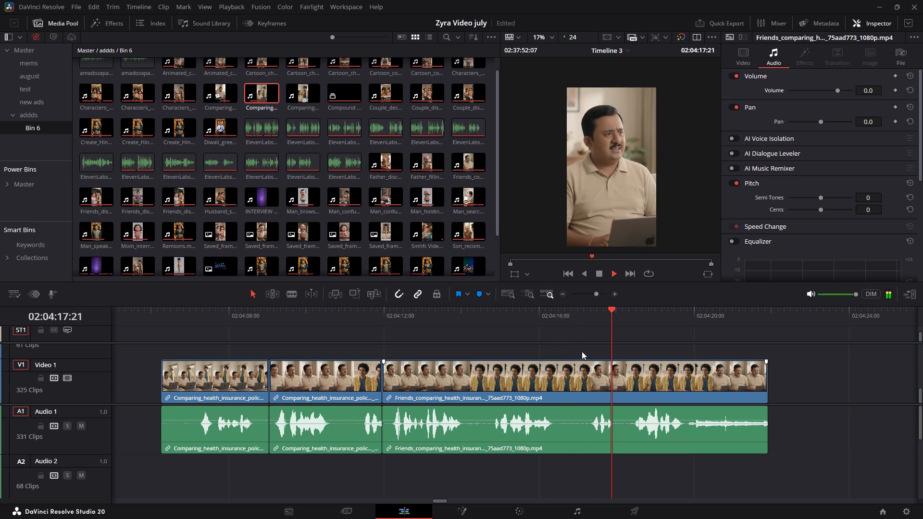
pyautogui.moveTo(599, 317); pyautogui.dragTo(556, 336)
pyautogui.hotkey('ctrl', 'b')
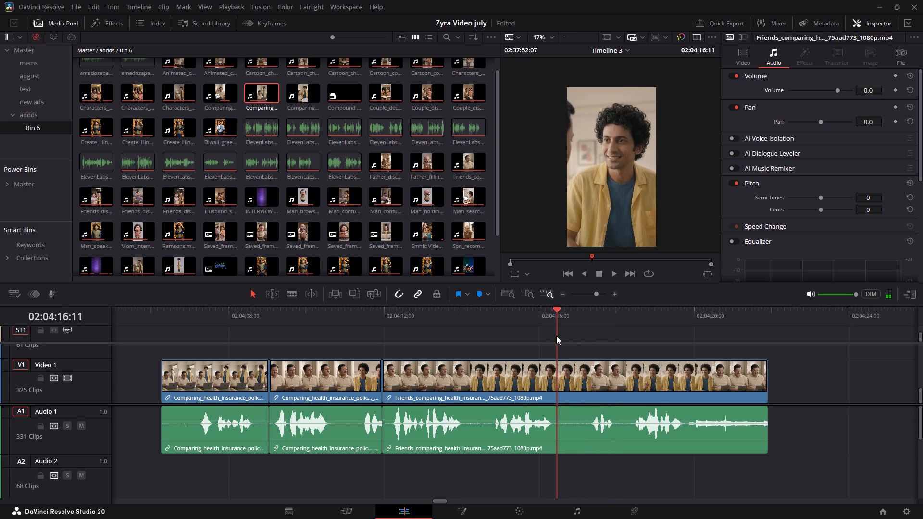
pyautogui.moveTo(556, 336); pyautogui.dragTo(616, 346)
pyautogui.hotkey('ctrl', 'b')
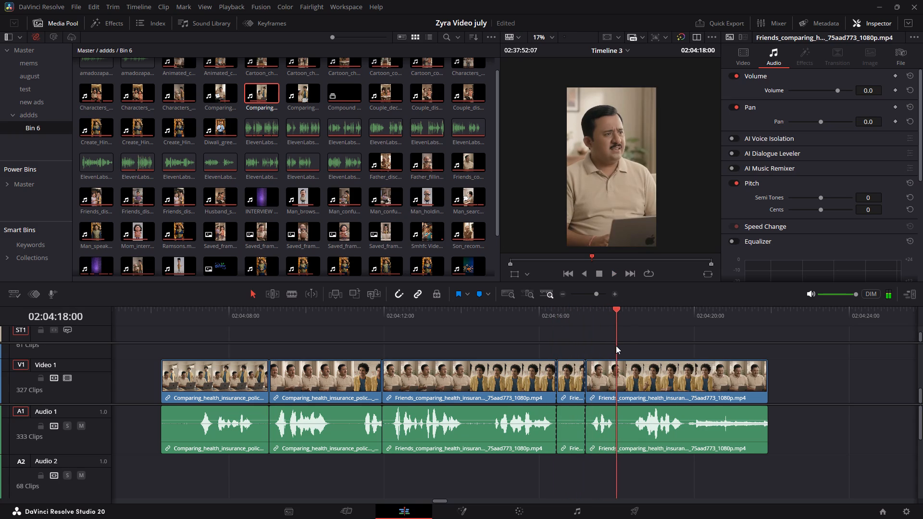
pyautogui.moveTo(616, 346); pyautogui.dragTo(632, 348)
pyautogui.hotkey('ctrl', 'b')
pyautogui.hotkey('ctrl', 'b')
pyautogui.click(575, 389)
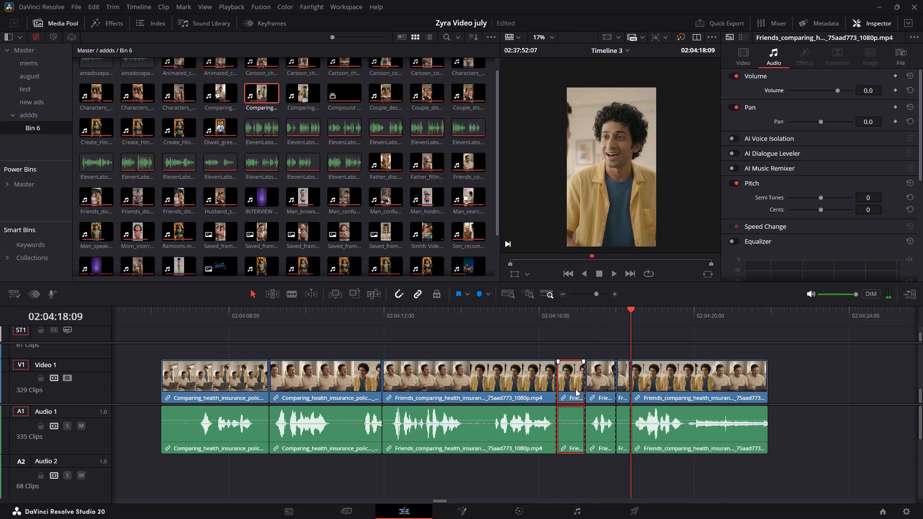
pyautogui.press('Delete')
pyautogui.click(594, 385)
pyautogui.press('Delete')
# Play through the tightened dialogue and move the ElevenLabs voiceover onto Audio 2, starting at 02:04:18:18.
pyautogui.click(510, 325)
pyautogui.press('space')
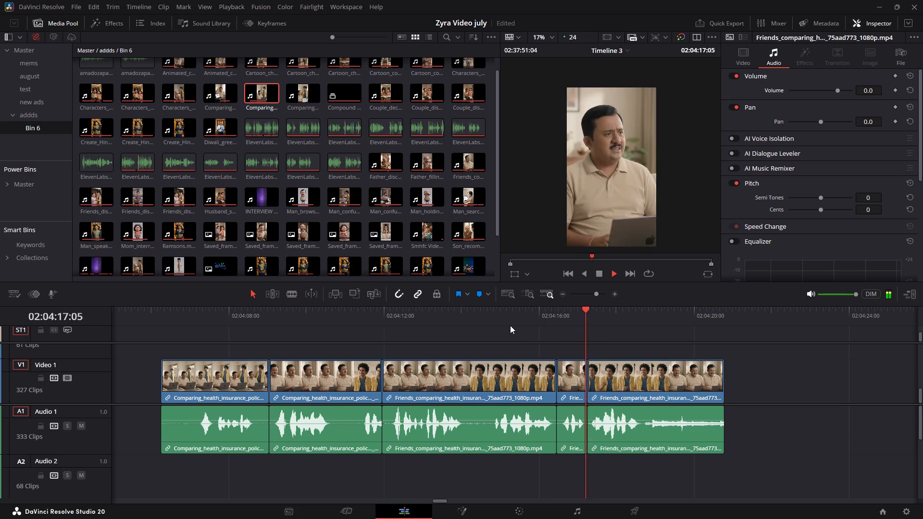
pyautogui.press('space')
pyautogui.press('space')
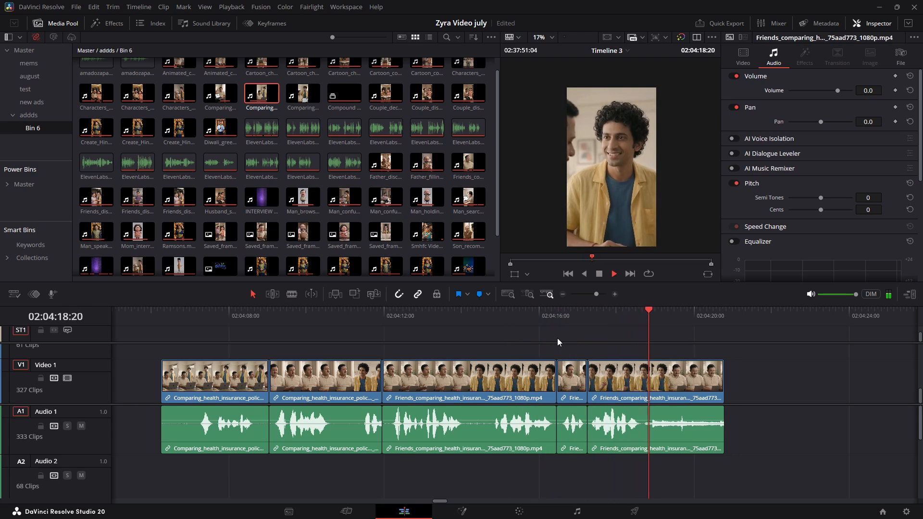
pyautogui.press('space')
pyautogui.moveTo(677, 326); pyautogui.dragTo(644, 338)
pyautogui.moveTo(678, 320); pyautogui.dragTo(646, 328)
pyautogui.keyDown('alt'); pyautogui.scroll(-4, 681, 400); pyautogui.keyUp('alt')
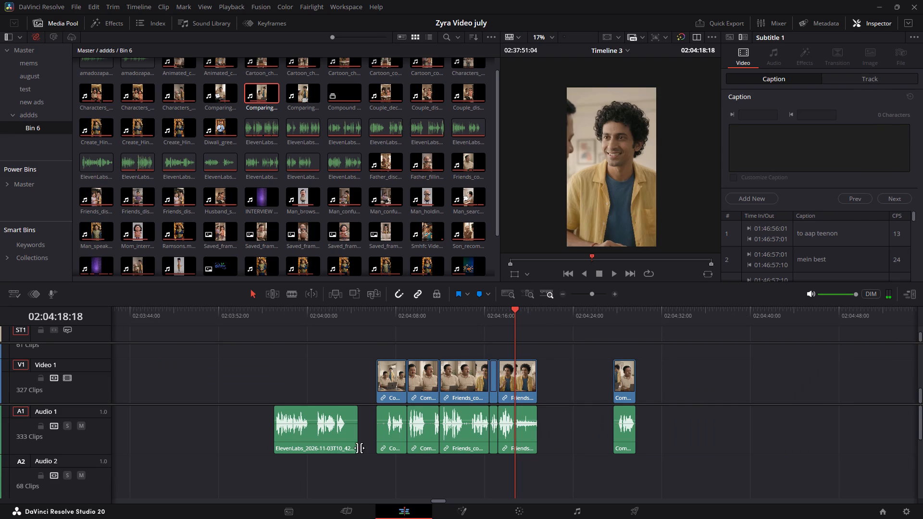
pyautogui.moveTo(332, 446); pyautogui.dragTo(571, 466)
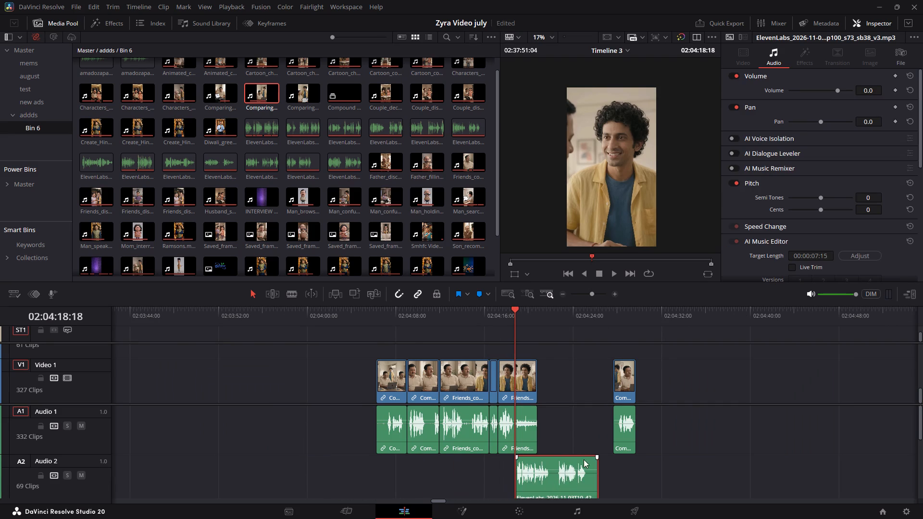
# Delete the stray Comparing clip standing alone after the sequence at about 02:04:26.
pyautogui.click(615, 432)
pyautogui.click(629, 428)
pyautogui.press('BackSpace')
# Slide the voiceover slightly earlier, split the last Friends clip at 02:04:18:17, and play the section.
pyautogui.keyDown('alt'); pyautogui.scroll(7, 564, 413); pyautogui.keyUp('alt')
pyautogui.moveTo(564, 459); pyautogui.dragTo(552, 462)
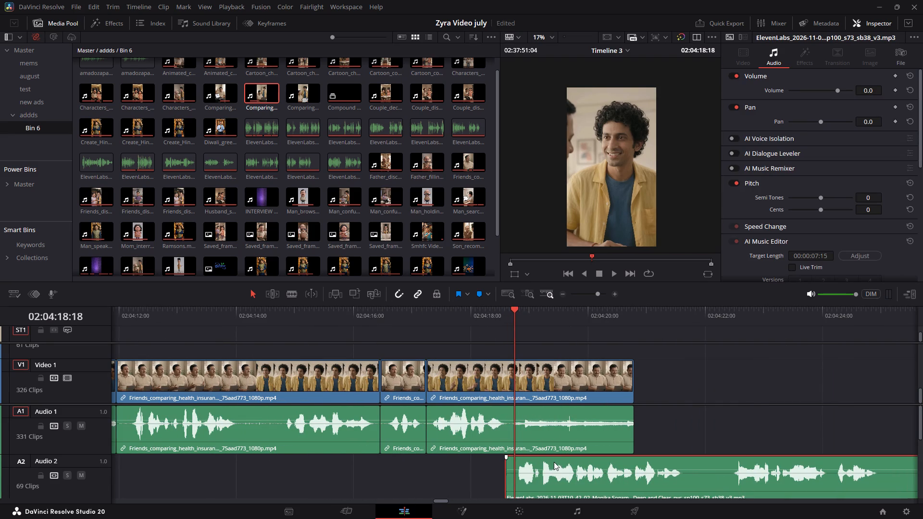
pyautogui.click(515, 318)
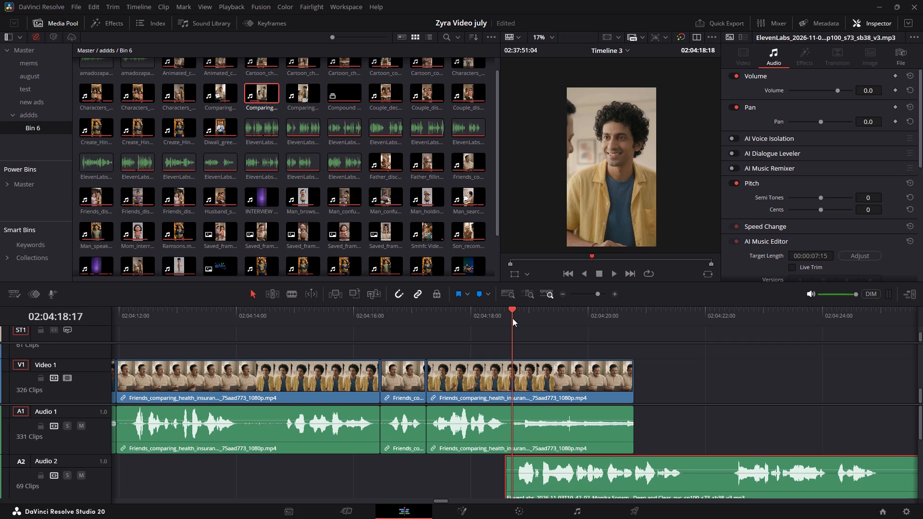
pyautogui.click(536, 380)
pyautogui.hotkey('ctrl', 'b')
pyautogui.press('space')
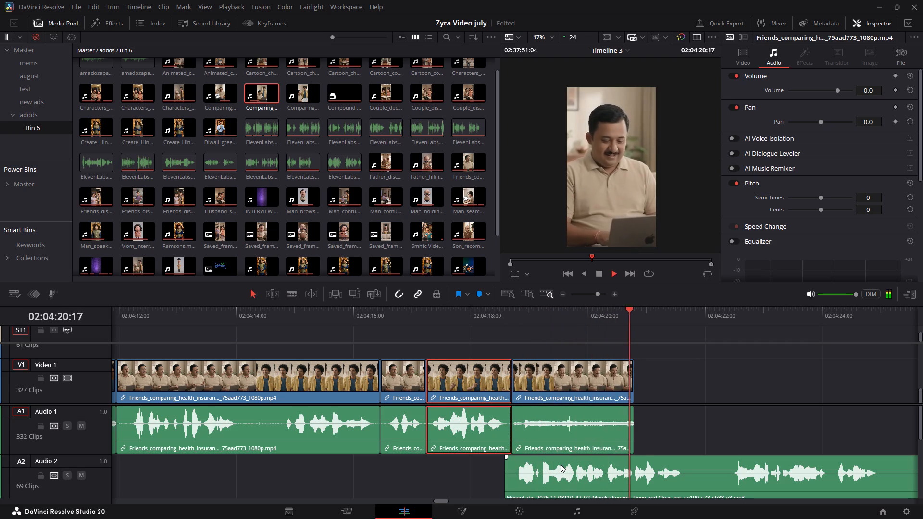
pyautogui.press('space')
# Cut out the silent pause around 02:04:21:23 in the ElevenLabs voiceover, close the gap, and play the section.
pyautogui.scroll(-1, 690, 465)
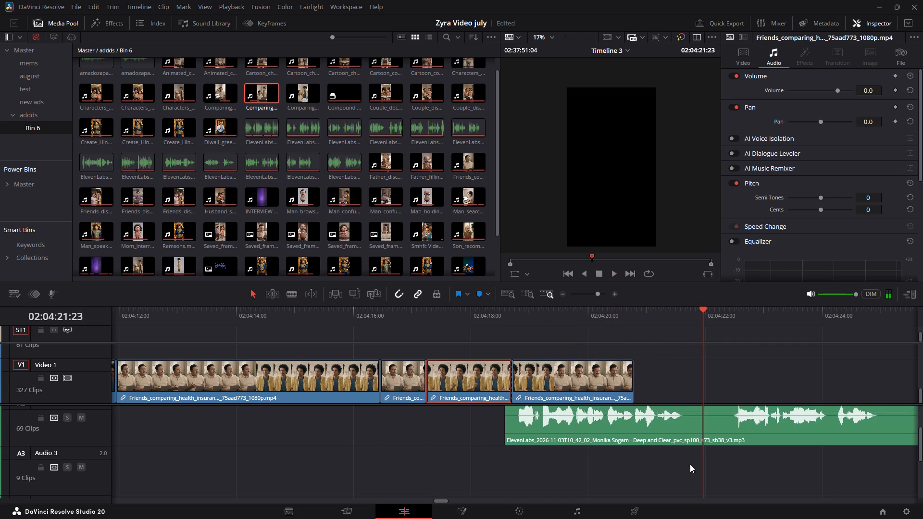
pyautogui.press('b')
pyautogui.click(690, 435)
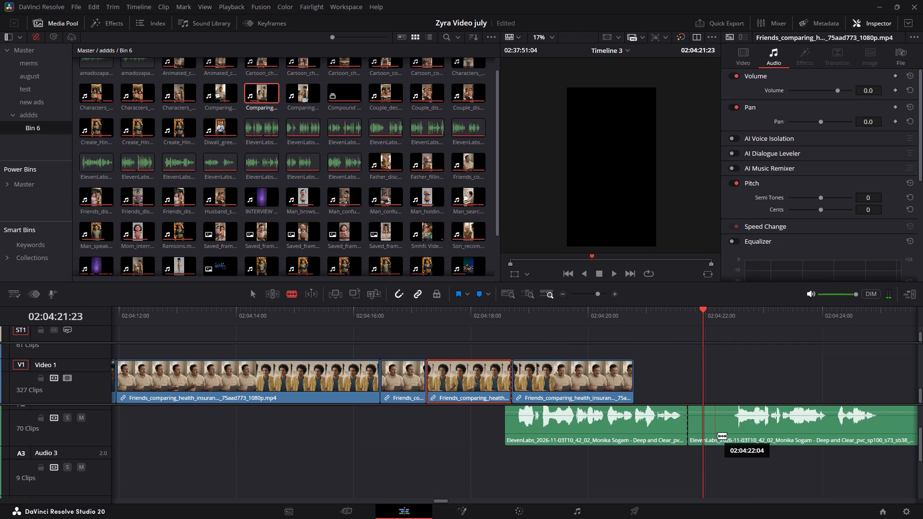
pyautogui.click(730, 437)
pyautogui.press('a')
pyautogui.click(708, 435)
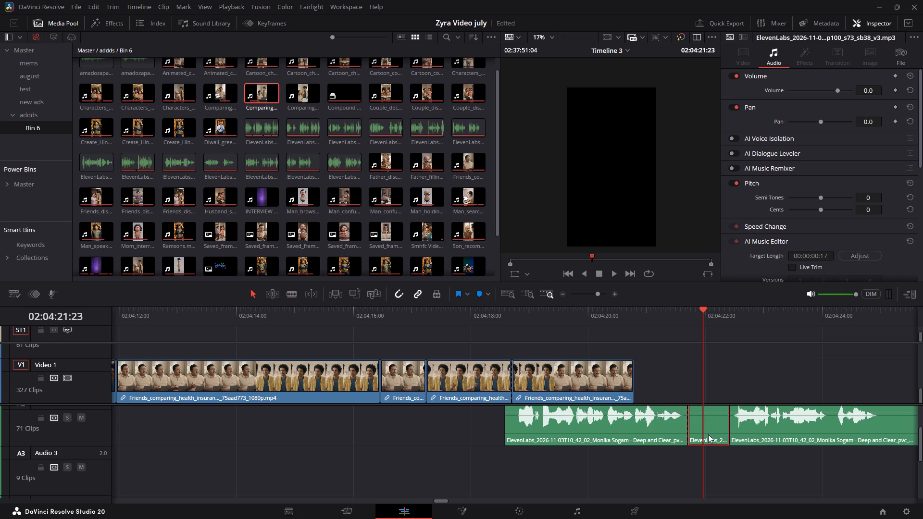
pyautogui.press('Delete')
pyautogui.click(583, 318)
pyautogui.press('space')
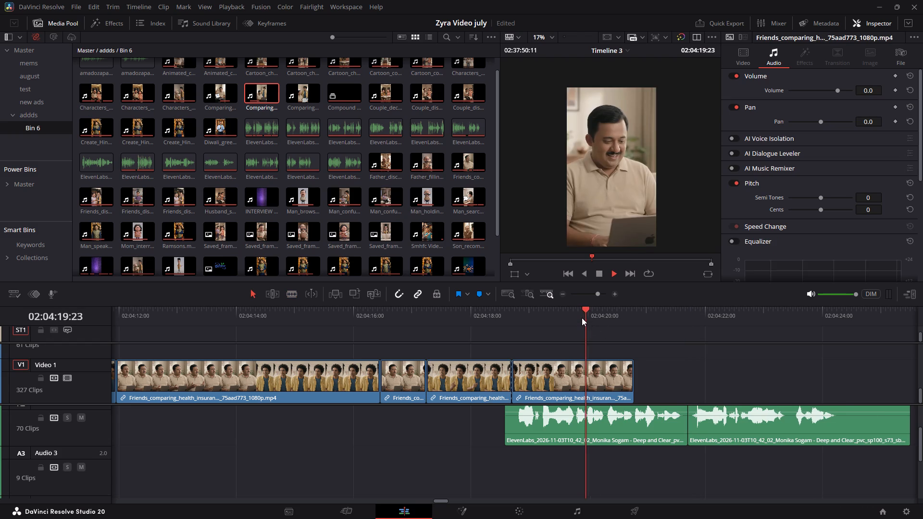
pyautogui.press('space')
# Move both voiceover pieces together on Audio 2 so they start just after the end of the last Friends clip.
pyautogui.keyDown('alt'); pyautogui.scroll(-2, 615, 373); pyautogui.keyUp('alt')
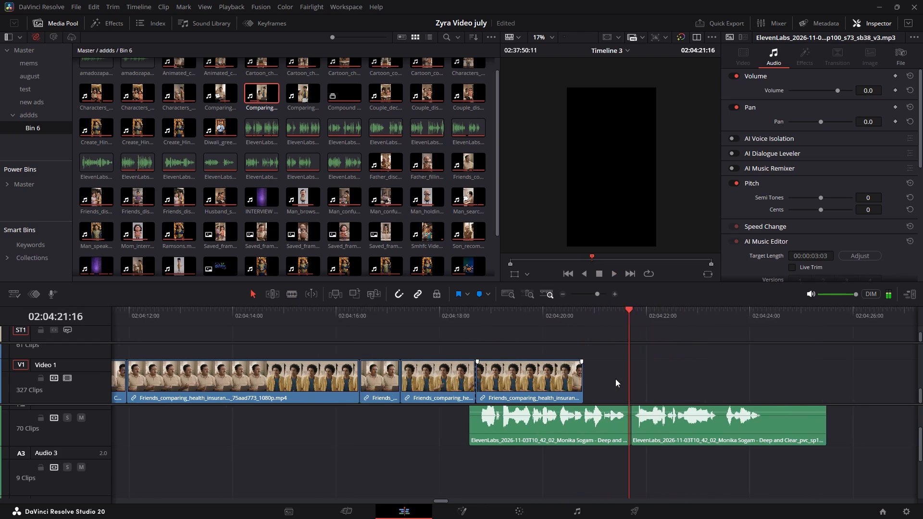
pyautogui.keyDown('alt'); pyautogui.scroll(-2, 615, 379); pyautogui.keyUp('alt')
pyautogui.keyDown('alt'); pyautogui.moveTo(693, 415); pyautogui.dragTo(498, 425); pyautogui.keyUp('alt')
pyautogui.moveTo(493, 428); pyautogui.dragTo(557, 427)
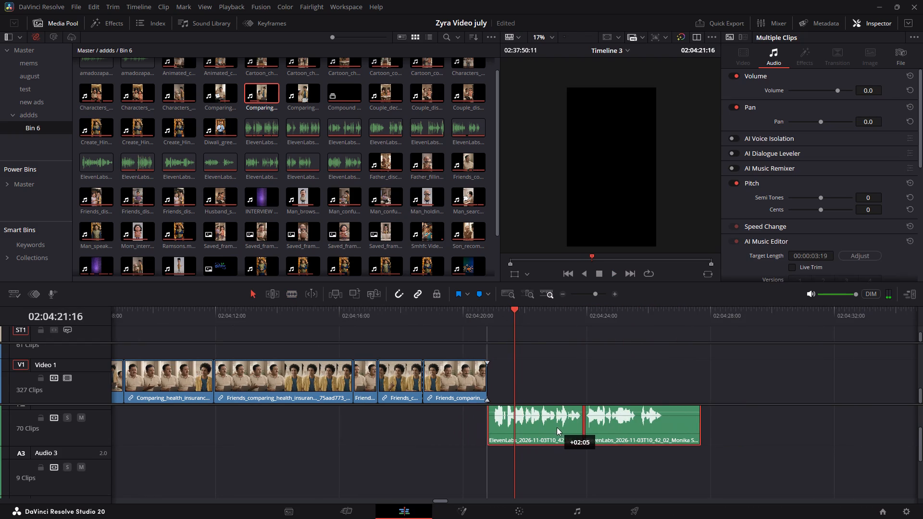
pyautogui.moveTo(557, 427); pyautogui.dragTo(573, 428)
# Go to 02:06:19:08 in the living-room cartoon sequence and import Characters_talking_in_living_room_69acc2be_1080p from Downloads.
pyautogui.keyDown('alt'); pyautogui.scroll(-6, 554, 390); pyautogui.keyUp('alt')
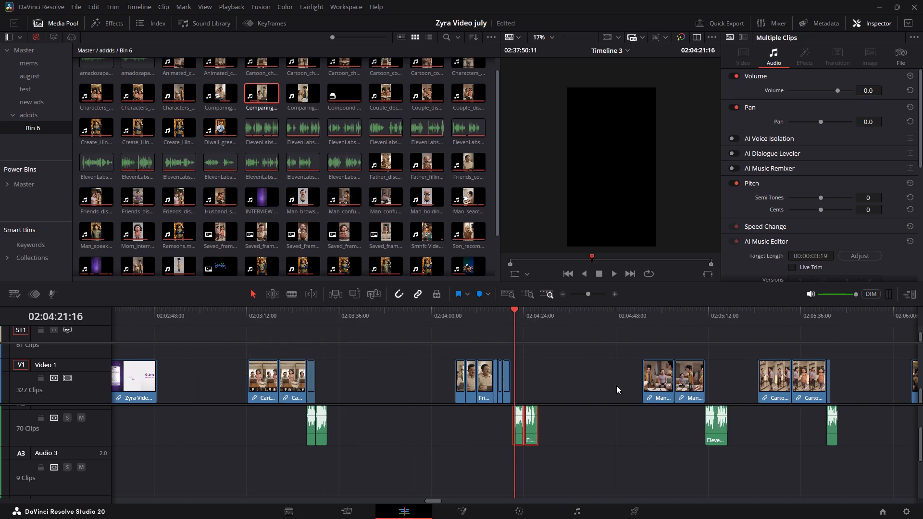
pyautogui.keyDown('ctrl'); pyautogui.scroll(-7, 621, 384); pyautogui.keyUp('ctrl')
pyautogui.click(564, 318)
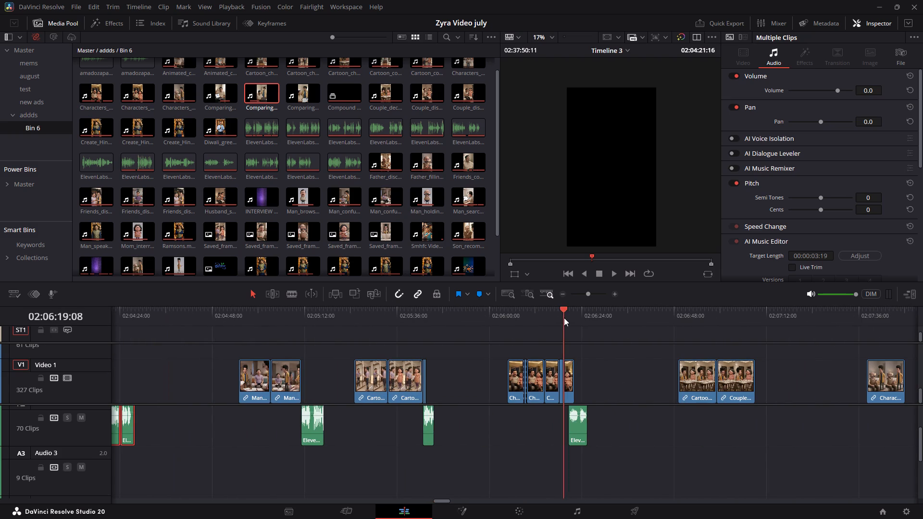
pyautogui.keyDown('alt'); pyautogui.scroll(8, 578, 360); pyautogui.keyUp('alt')
pyautogui.scroll(3, 606, 469)
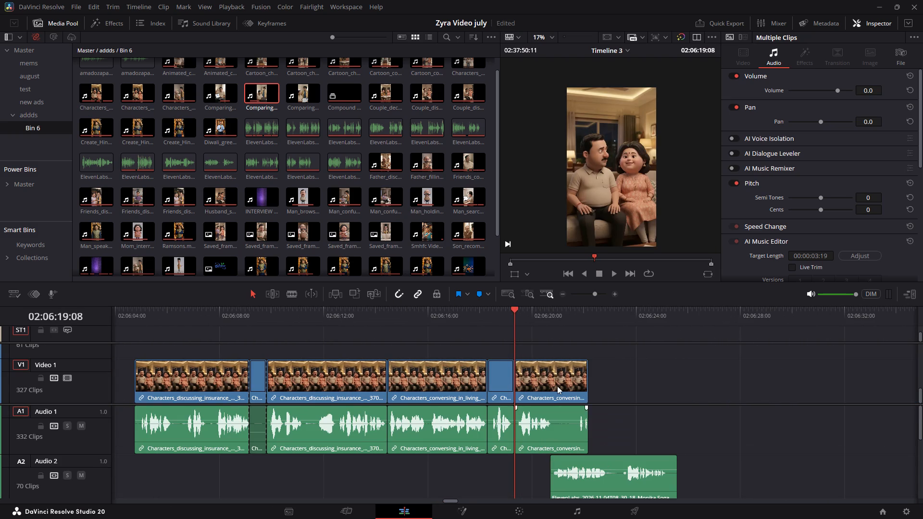
pyautogui.scroll(-3, 422, 253)
pyautogui.hotkey('ctrl', 'i')
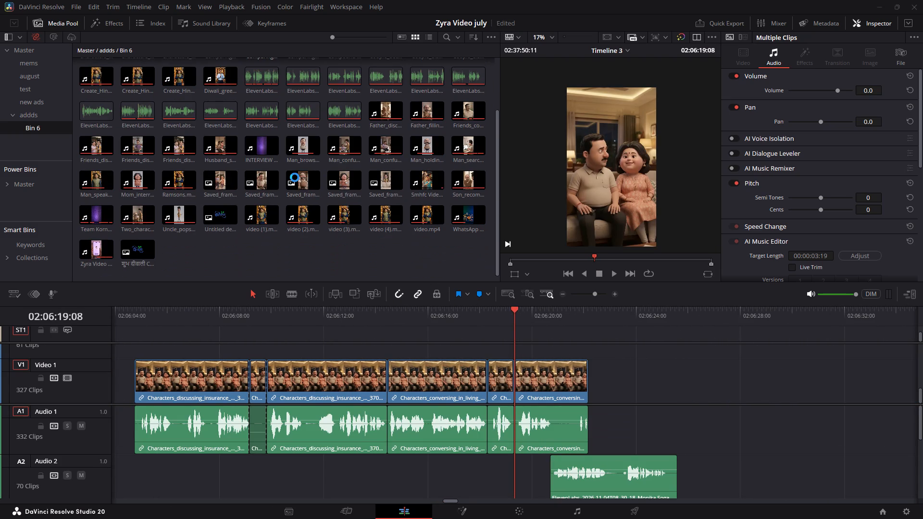
pyautogui.click(147, 115)
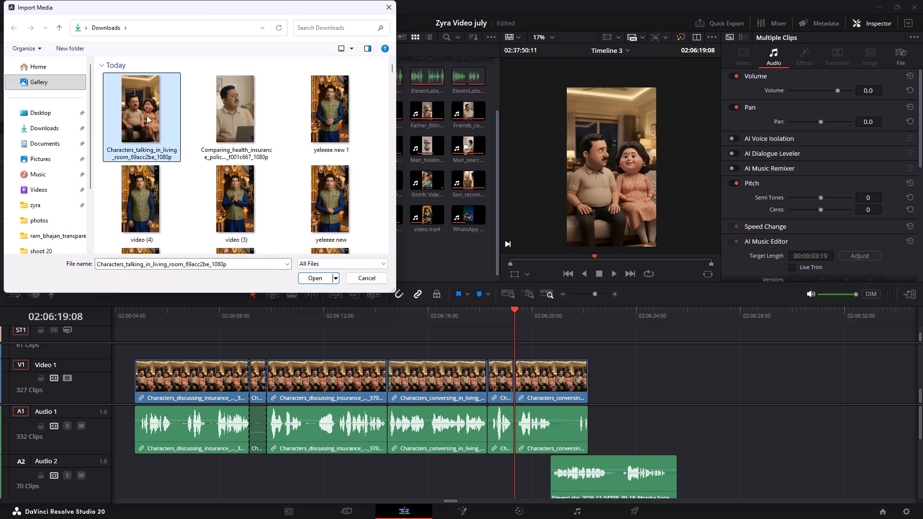
pyautogui.press('Return')
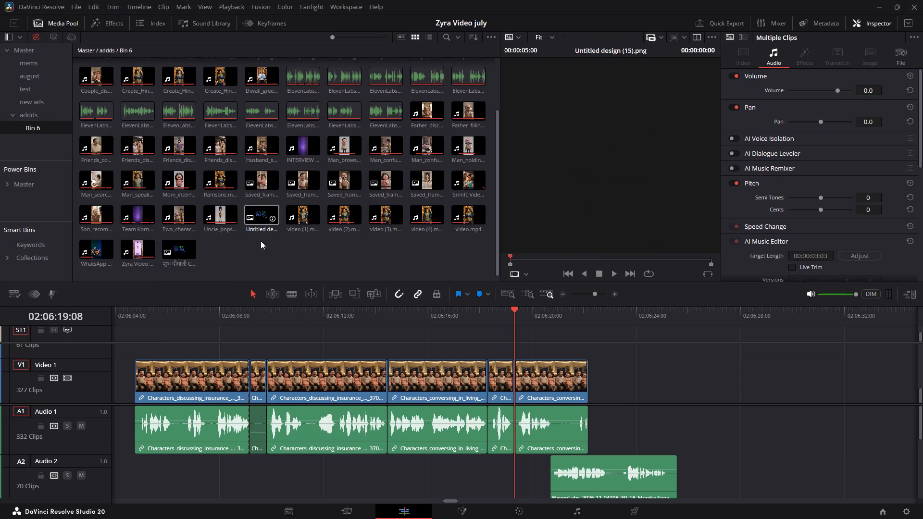
# Place the imported living-room clip on Video 1 after the end of the living-room sequence and its voiceover.
pyautogui.scroll(3, 288, 266)
pyautogui.moveTo(219, 111); pyautogui.dragTo(692, 431)
pyautogui.keyDown('alt'); pyautogui.scroll(-4, 689, 384); pyautogui.keyUp('alt')
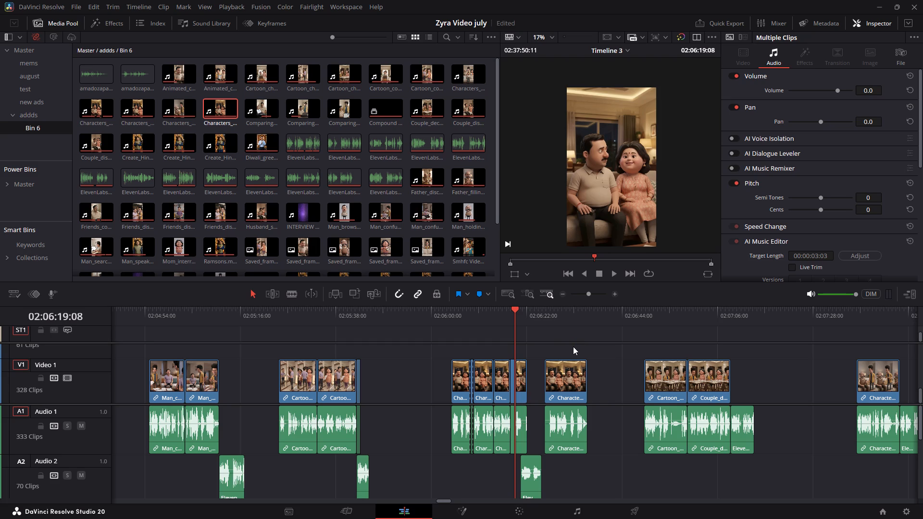
# Switch to the Google Flow Nov 03 - 13:24 project in Chrome.
pyautogui.hotkey('alt', 'Tab')
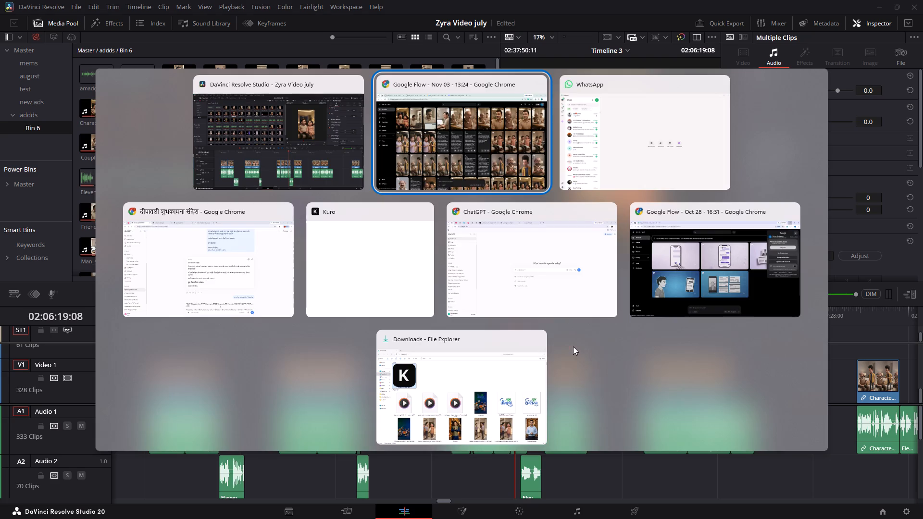
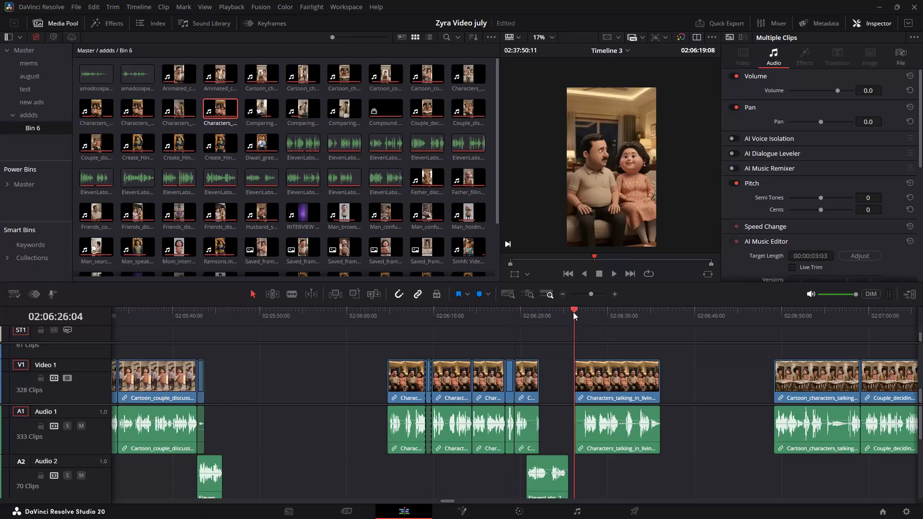
# Move the imported living-room clip over the old clips on Video 1, starting directly after the second Characters_discussing_insurance dialogue clip.
pyautogui.press('space')
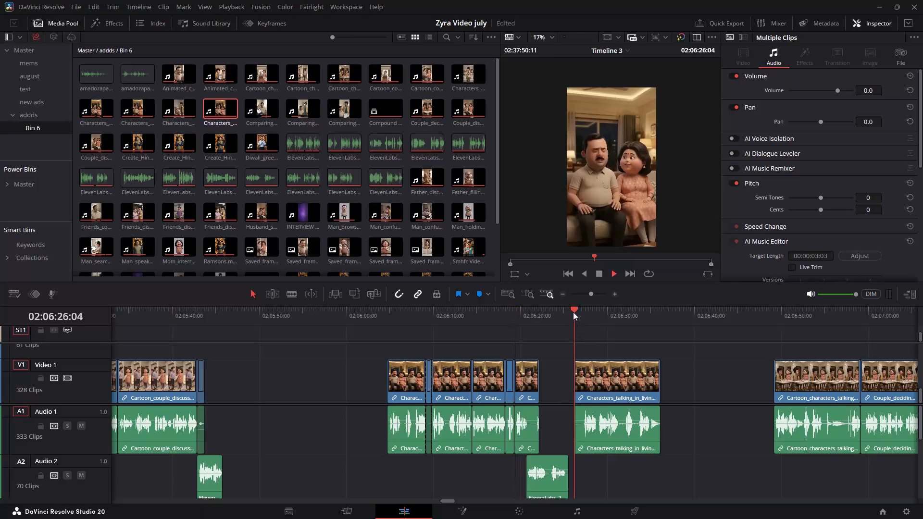
pyautogui.press('space')
pyautogui.moveTo(638, 384); pyautogui.dragTo(598, 383)
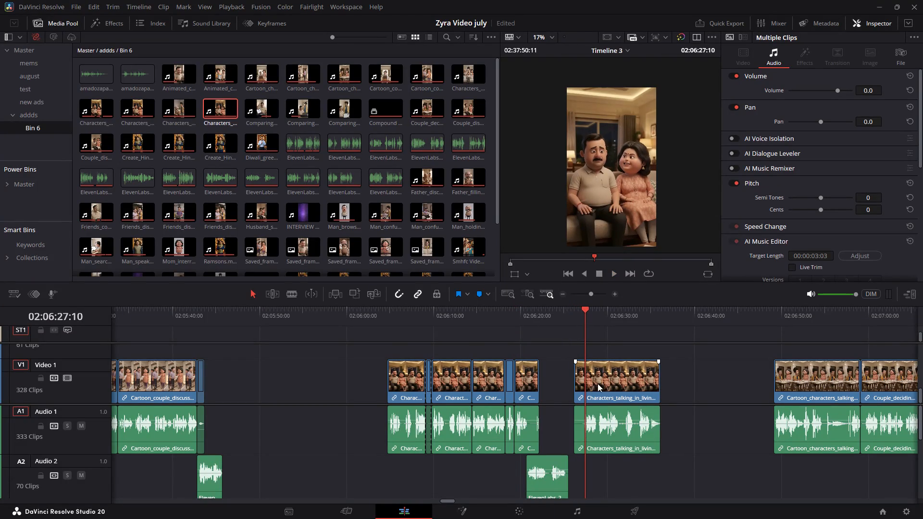
pyautogui.moveTo(598, 383); pyautogui.dragTo(554, 385)
pyautogui.moveTo(540, 390); pyautogui.dragTo(526, 392)
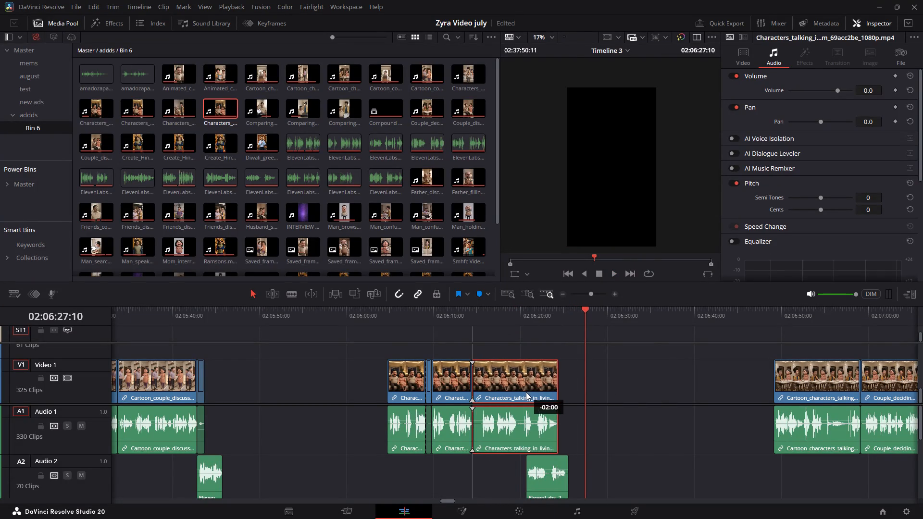
pyautogui.moveTo(526, 392); pyautogui.dragTo(525, 392)
# Trim the silent opening of the new living-room clip up to its first words and butt it against the preceding clip.
pyautogui.click(453, 313)
pyautogui.press('space')
pyautogui.keyDown('alt'); pyautogui.scroll(6, 544, 386); pyautogui.keyUp('alt')
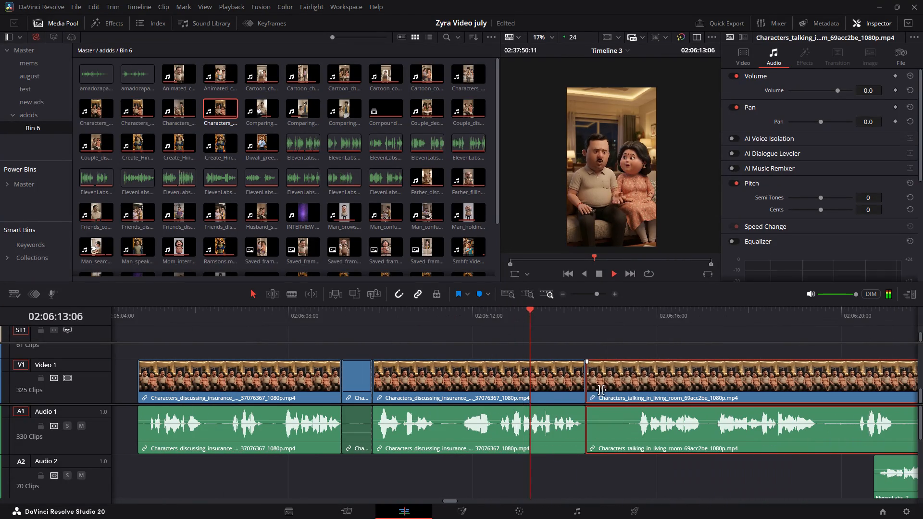
pyautogui.press('space')
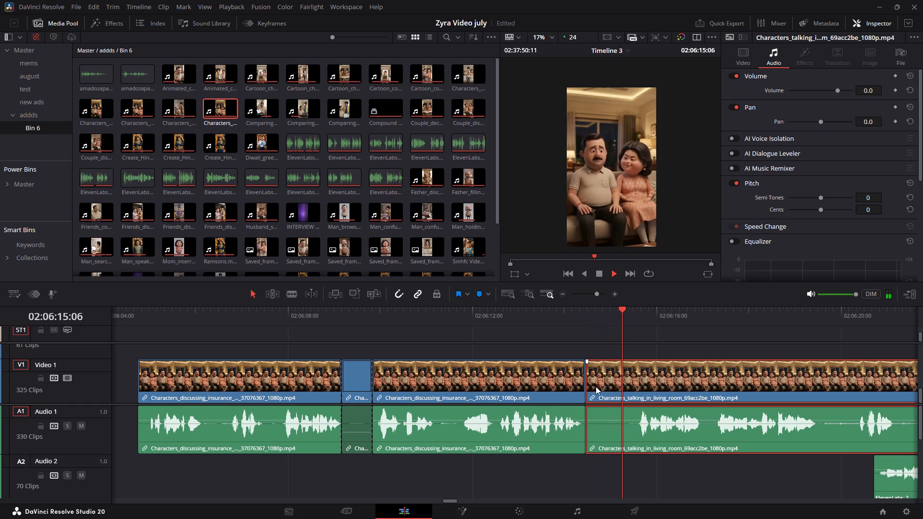
pyautogui.moveTo(588, 385); pyautogui.dragTo(635, 402)
pyautogui.moveTo(683, 389); pyautogui.dragTo(647, 394)
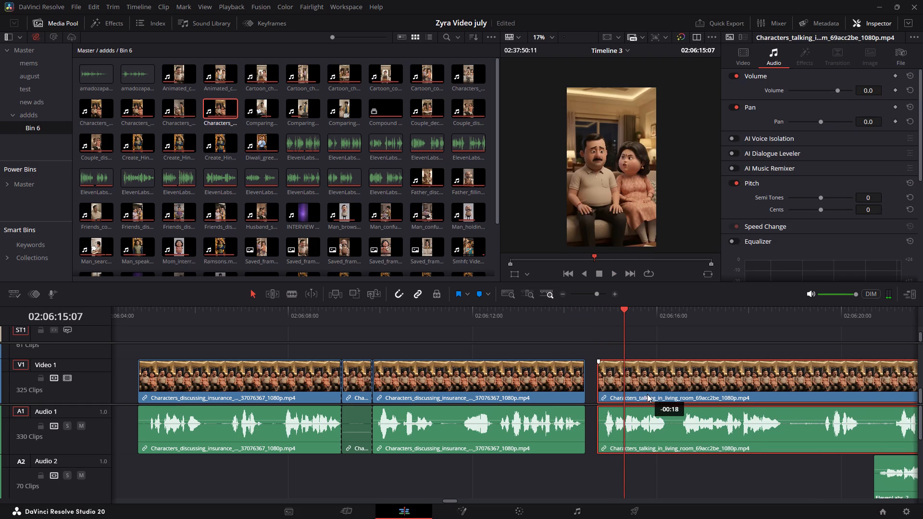
pyautogui.moveTo(647, 394); pyautogui.dragTo(639, 395)
# Play through the join into the new living-room clip and its dialogue, listening for overly long pauses.
pyautogui.click(536, 319)
pyautogui.press('space')
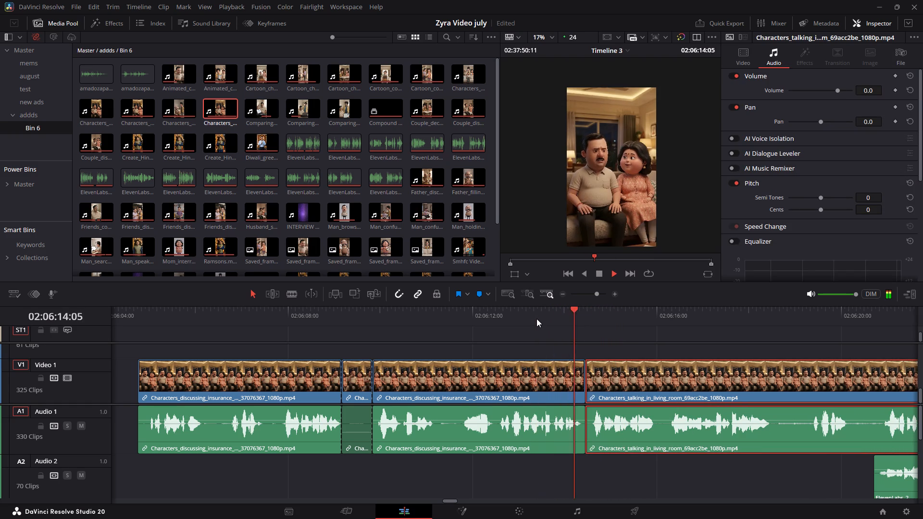
pyautogui.press('space')
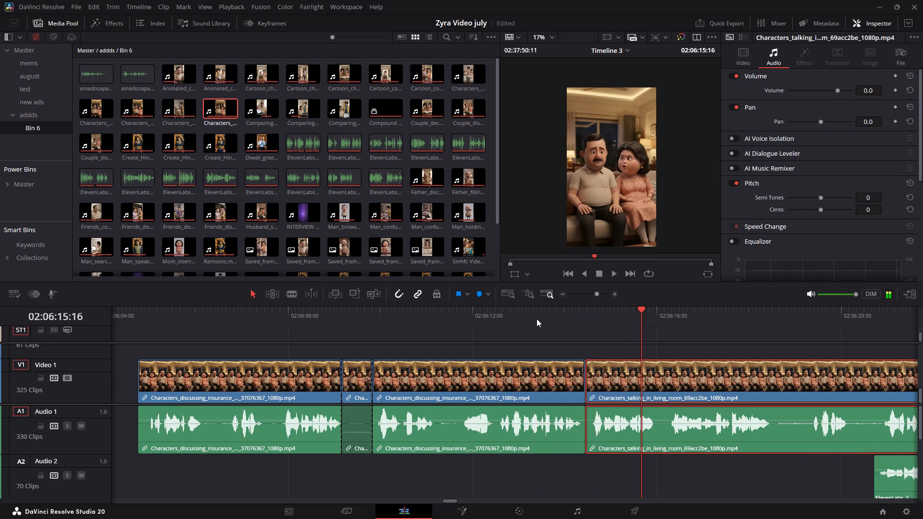
pyautogui.press('space')
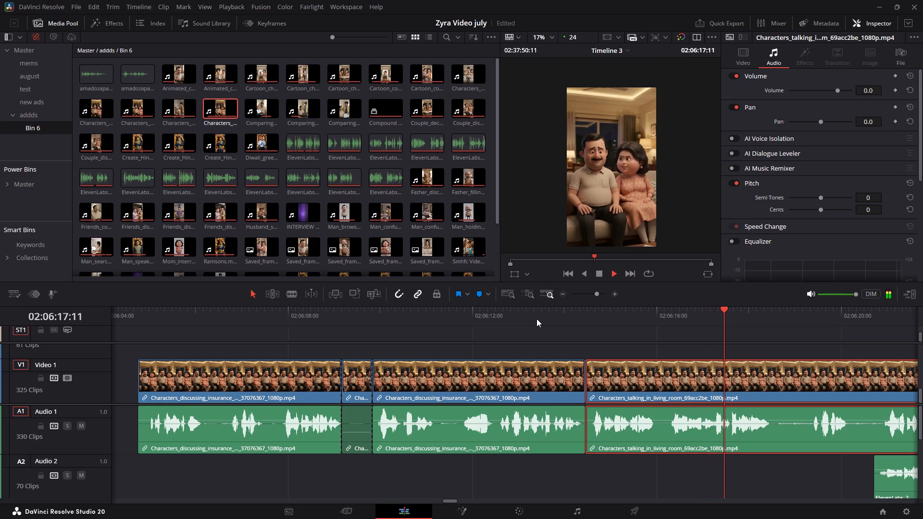
pyautogui.press('space')
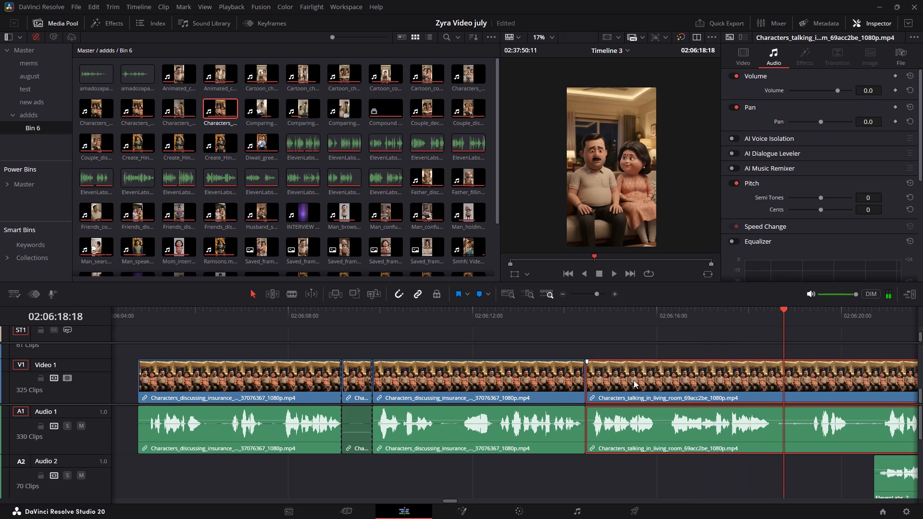
pyautogui.keyDown('alt'); pyautogui.scroll(-3, 685, 432); pyautogui.keyUp('alt')
pyautogui.press('space')
pyautogui.keyDown('alt'); pyautogui.scroll(2, 602, 421); pyautogui.keyUp('alt')
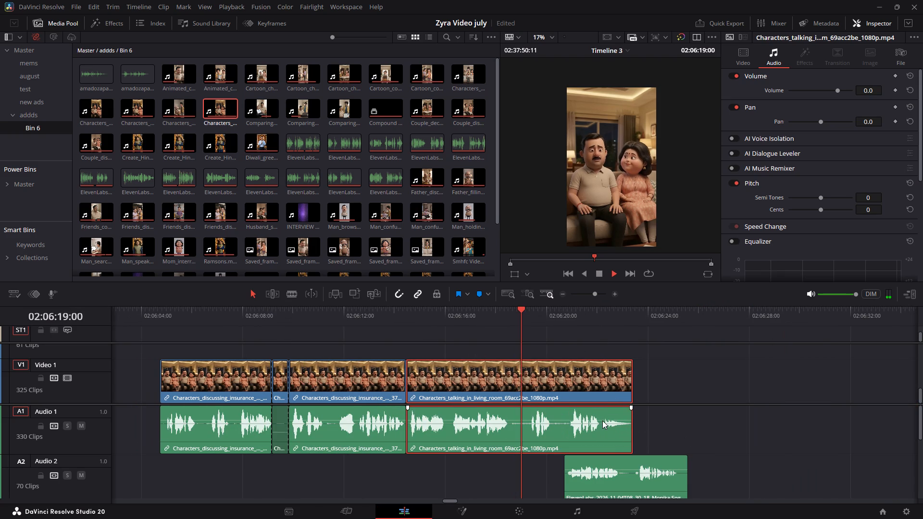
pyautogui.keyDown('alt'); pyautogui.scroll(1, 602, 420); pyautogui.keyUp('alt')
pyautogui.press('space')
pyautogui.press('space')
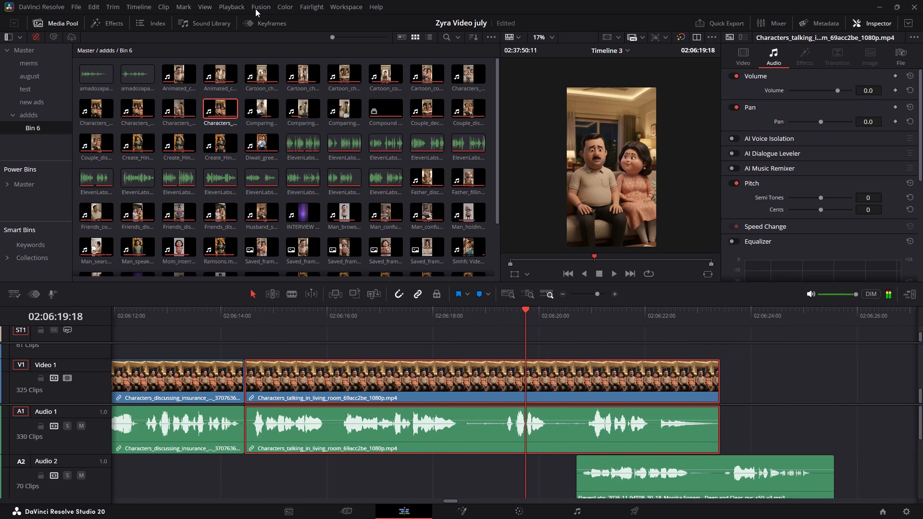
# Set the timeline playback resolution to Quarter.
pyautogui.click(230, 6)
pyautogui.click(410, 61)
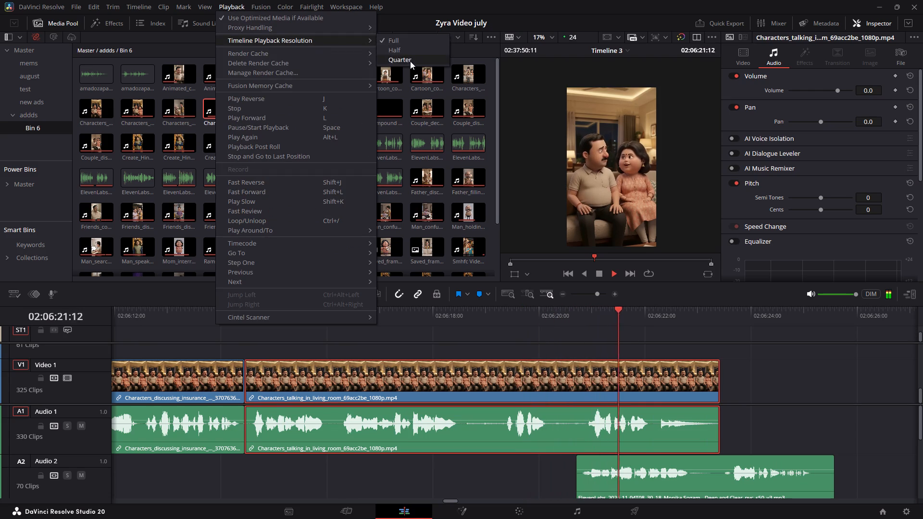
# Split the new living-room clip at 02:06:18:12, trim the pause from the second part's start and close the gap.
pyautogui.press('space')
pyautogui.click(475, 319)
pyautogui.press('space')
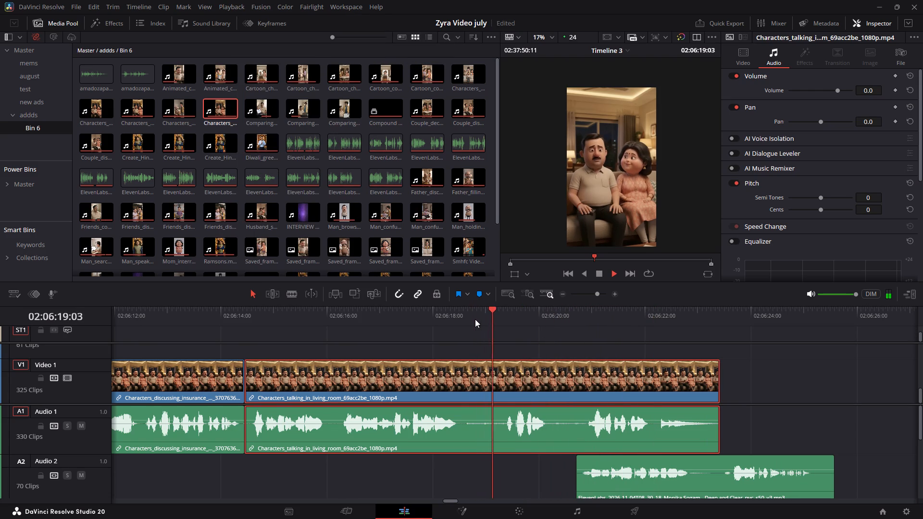
pyautogui.press('space')
pyautogui.click(461, 315)
pyautogui.hotkey('ctrl', 'b')
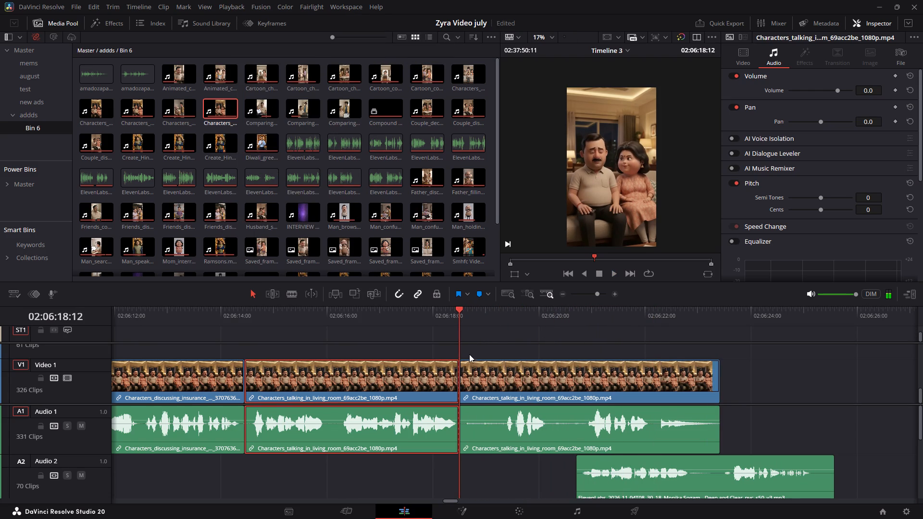
pyautogui.moveTo(465, 376); pyautogui.dragTo(503, 387)
pyautogui.moveTo(563, 383); pyautogui.dragTo(525, 386)
# Cut out the pause between 02:06:19:13 and about 02:06:20:00 in the new living-room clip and close the gap.
pyautogui.click(395, 325)
pyautogui.press('space')
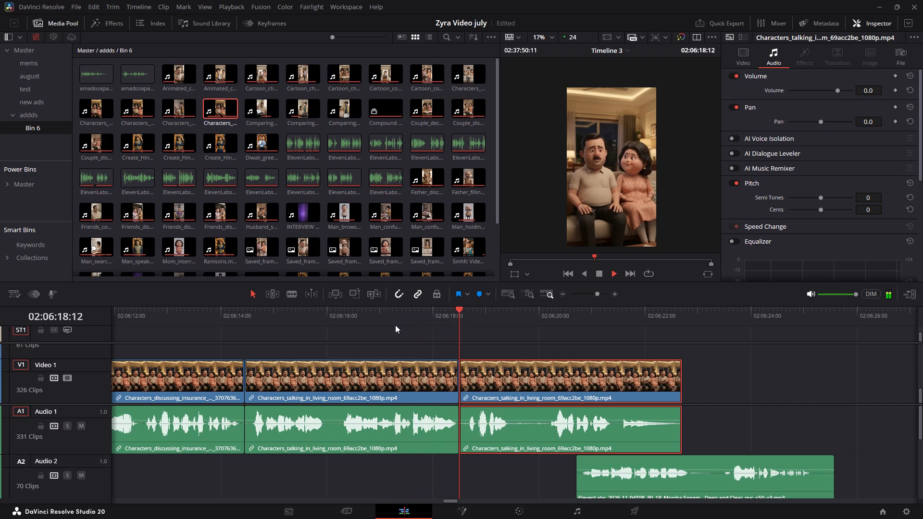
pyautogui.press('space')
pyautogui.press('space')
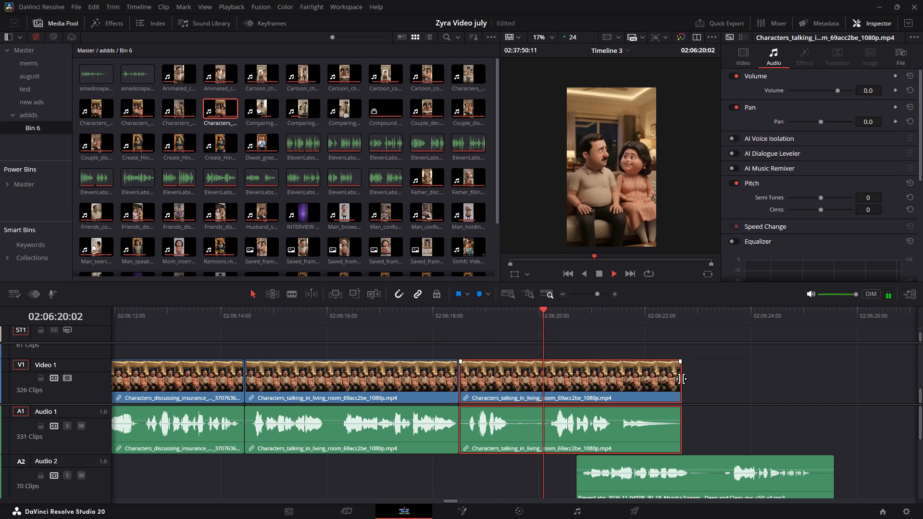
pyautogui.press('space')
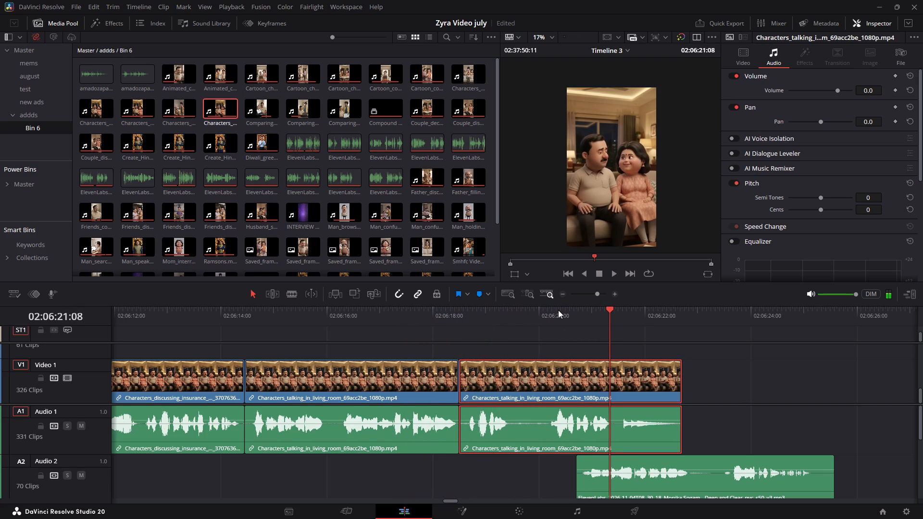
pyautogui.moveTo(557, 310); pyautogui.dragTo(540, 335)
pyautogui.hotkey('ctrl', 'b')
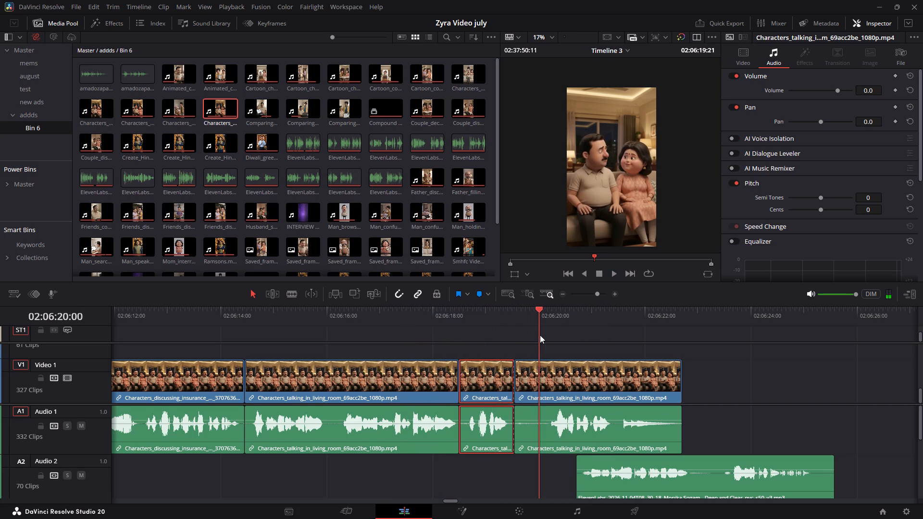
pyautogui.moveTo(540, 335); pyautogui.dragTo(542, 335)
pyautogui.hotkey('ctrl', 'b')
pyautogui.click(531, 385)
pyautogui.press('Delete')
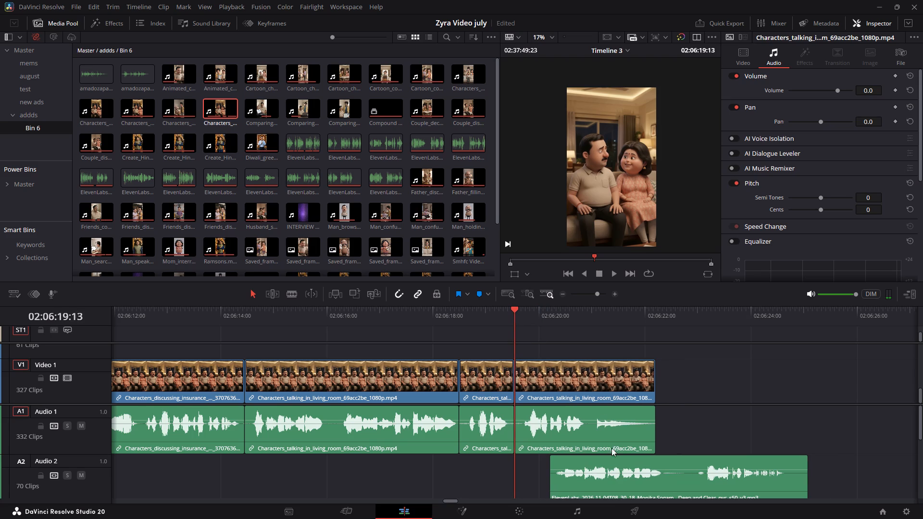
# Move the Audio 2 voiceover to start at about 02:06:20:23, just after the last spoken line, and play it back.
pyautogui.moveTo(608, 461); pyautogui.dragTo(648, 461)
pyautogui.press('space')
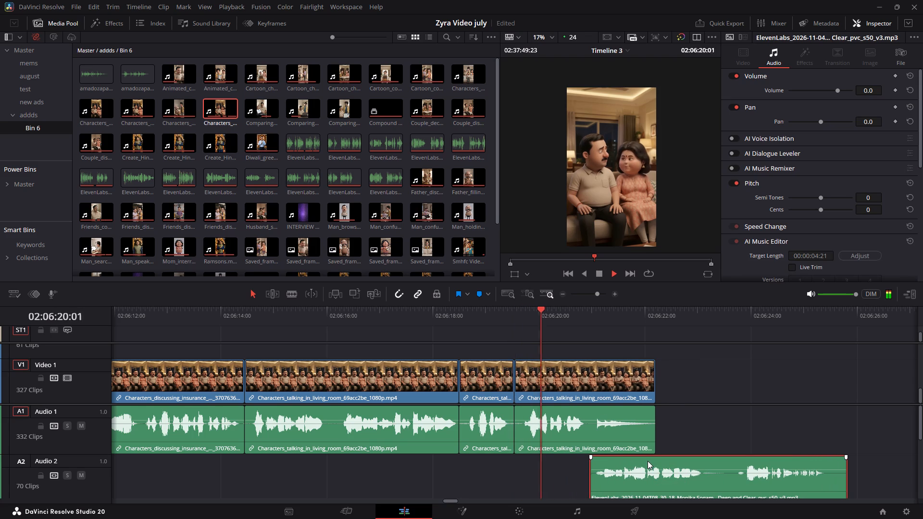
pyautogui.press('space')
pyautogui.press('space')
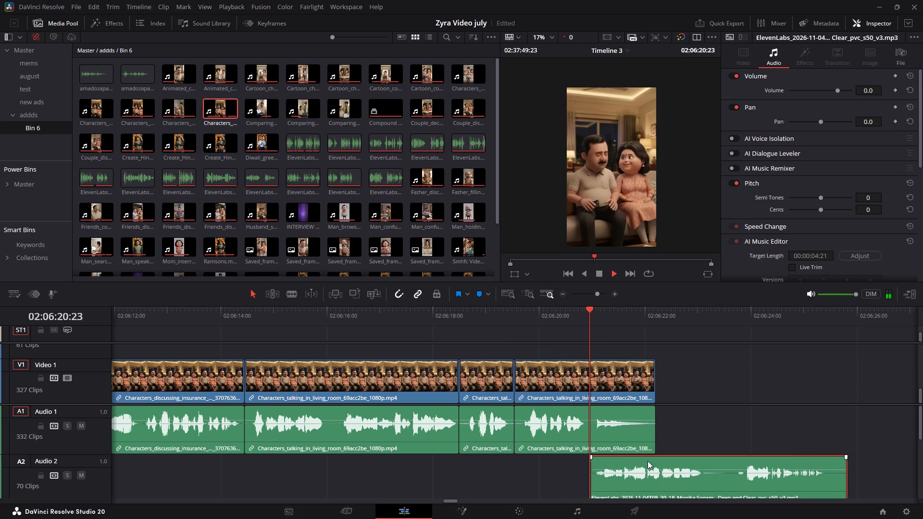
pyautogui.press('space')
# Split the last living-room piece at 02:06:20:23, slow its tail to 73% speed to extend it under the voiceover, and preview it.
pyautogui.moveTo(636, 309); pyautogui.dragTo(583, 329)
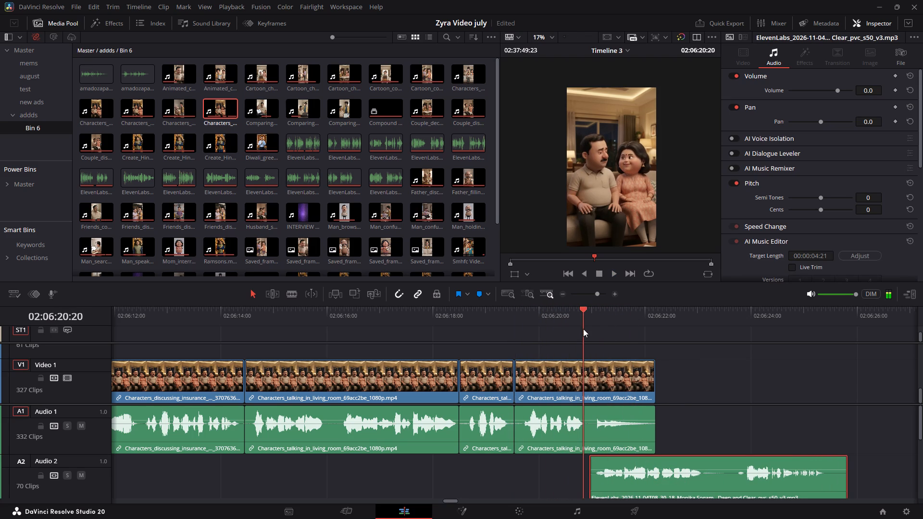
pyautogui.moveTo(583, 329); pyautogui.dragTo(586, 333)
pyautogui.click(602, 359)
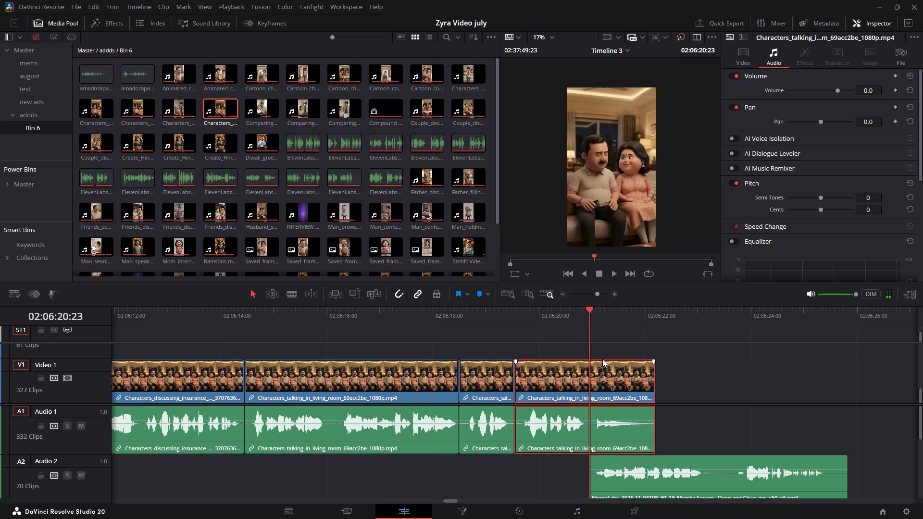
pyautogui.hotkey('ctrl', 'b')
pyautogui.click(621, 380)
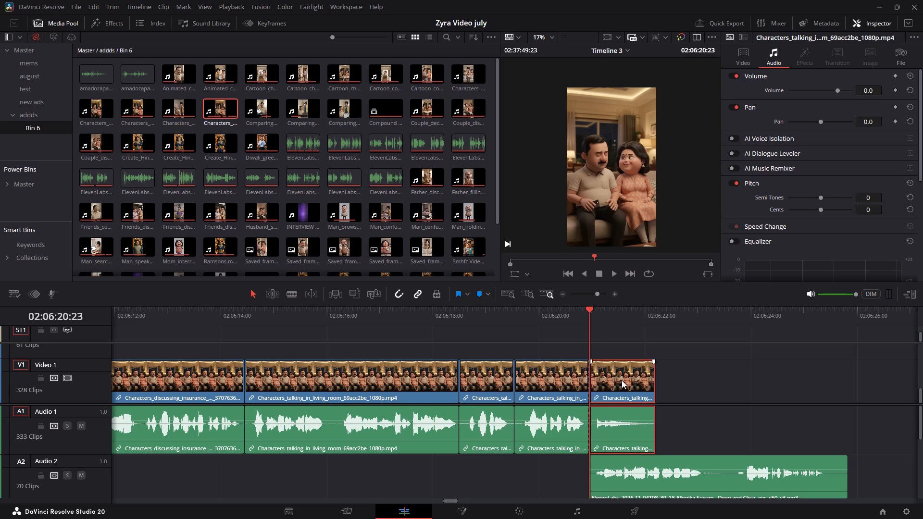
pyautogui.hotkey('ctrl', 'r')
pyautogui.click(655, 366)
pyautogui.moveTo(651, 361); pyautogui.dragTo(676, 366)
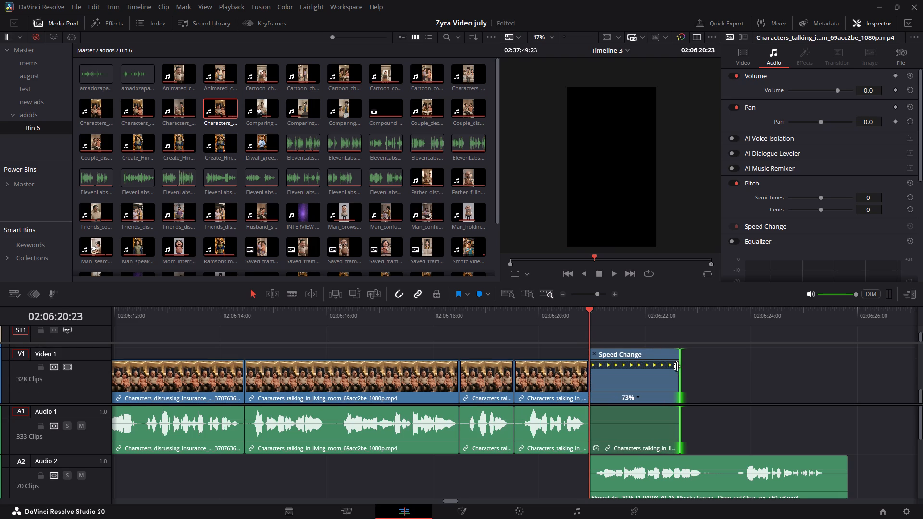
pyautogui.press('space')
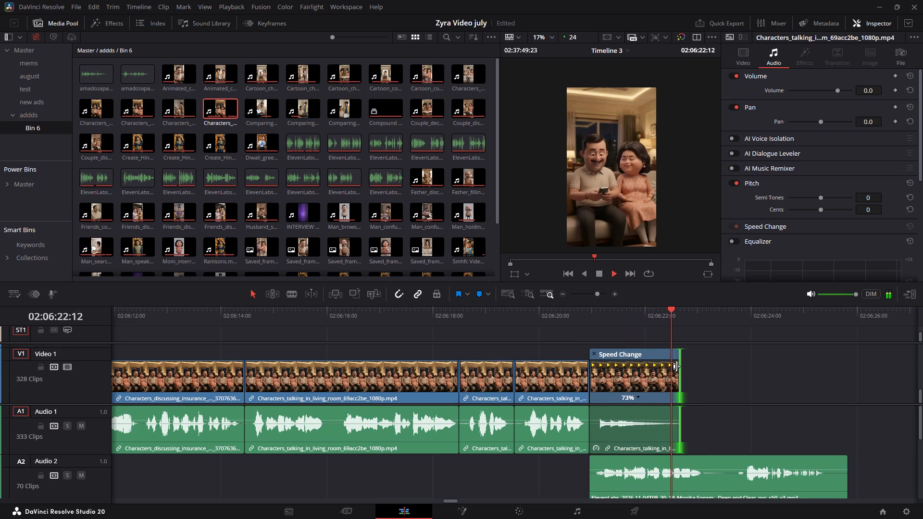
pyautogui.keyDown('alt'); pyautogui.scroll(-8, 676, 366); pyautogui.keyUp('alt')
pyautogui.press('space')
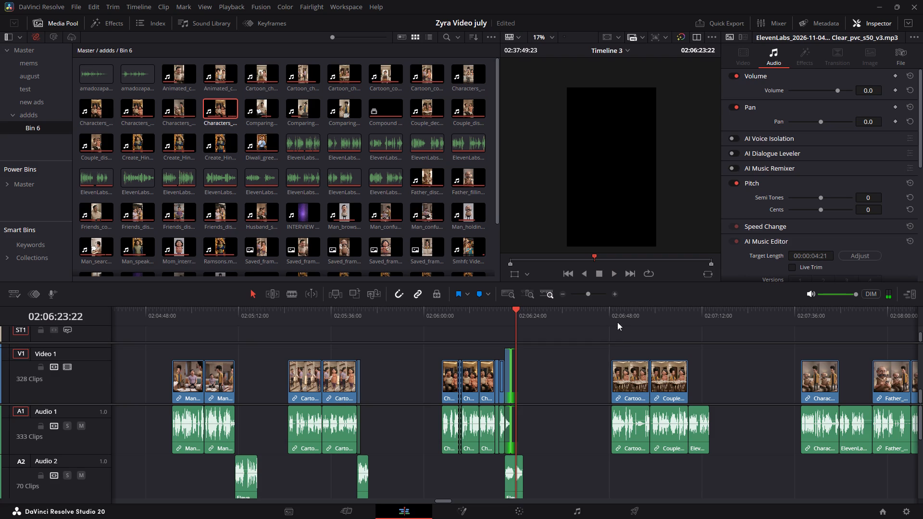
# Go to the start of the dining-table cartoon sequence at 02:06:48:16.
pyautogui.click(616, 319)
pyautogui.keyDown('alt'); pyautogui.scroll(6, 642, 419); pyautogui.keyUp('alt')
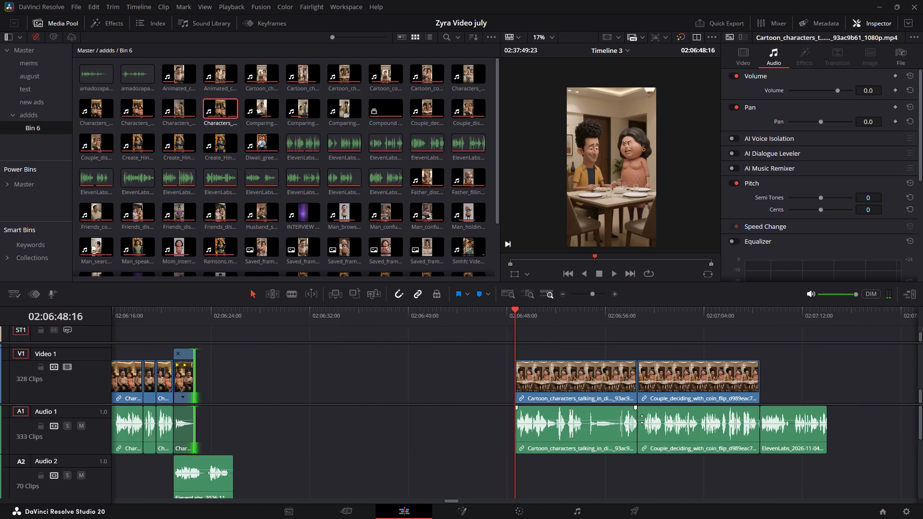
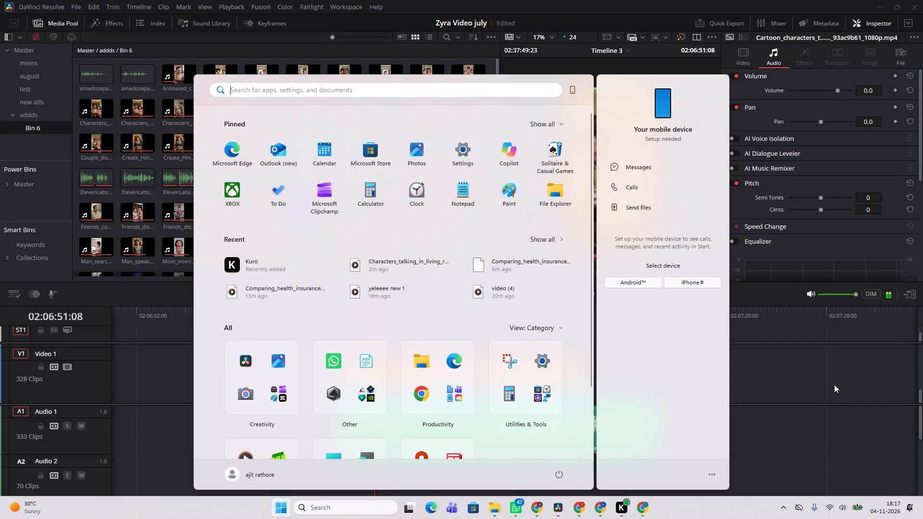
# Move the coin-flip couple clip to start at 02:06:38:17, directly before the dining-table cartoon clip on Video 1.
pyautogui.click(834, 384)
pyautogui.press('space')
pyautogui.moveTo(533, 385); pyautogui.dragTo(323, 399)
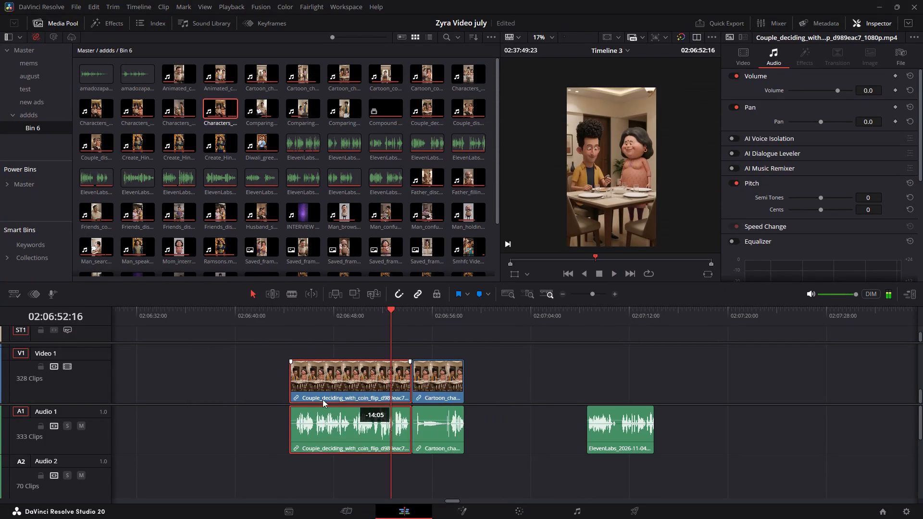
pyautogui.moveTo(323, 399); pyautogui.dragTo(283, 399)
# Move the Audio 1 voiceover to about 02:06:58:15, just after the cartoon clip, and play the sequence from 02:06:38:17.
pyautogui.click(220, 325)
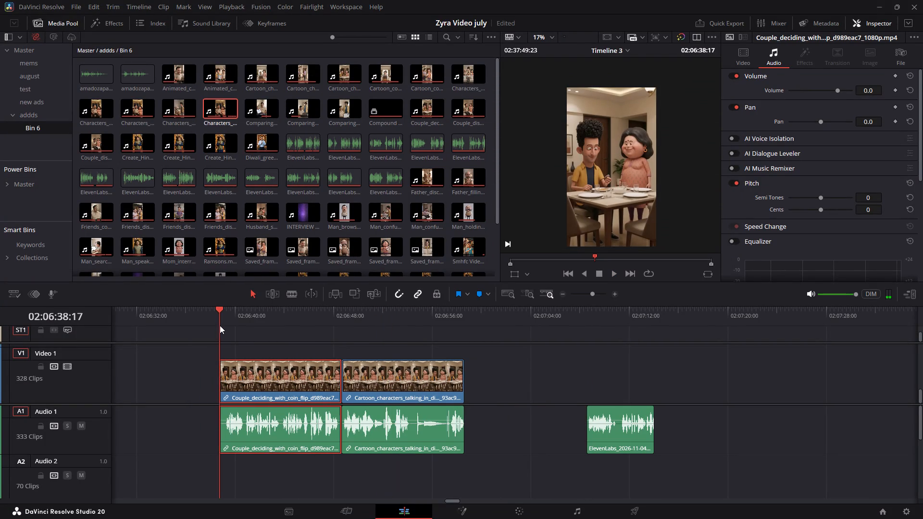
pyautogui.moveTo(635, 442); pyautogui.dragTo(520, 442)
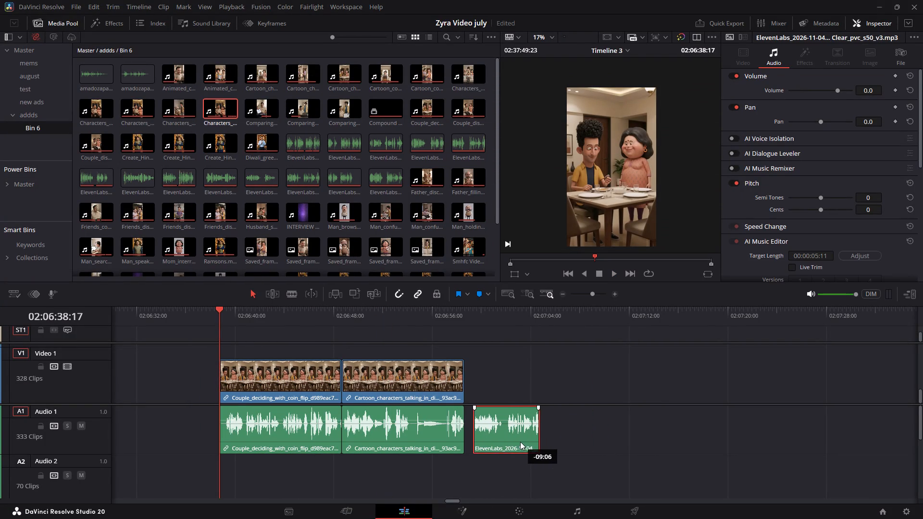
pyautogui.moveTo(520, 442); pyautogui.dragTo(517, 442)
pyautogui.press('space')
pyautogui.keyDown('alt'); pyautogui.scroll(6, 365, 412); pyautogui.keyUp('alt')
pyautogui.keyDown('ctrl'); pyautogui.scroll(-4, 490, 399); pyautogui.keyUp('ctrl')
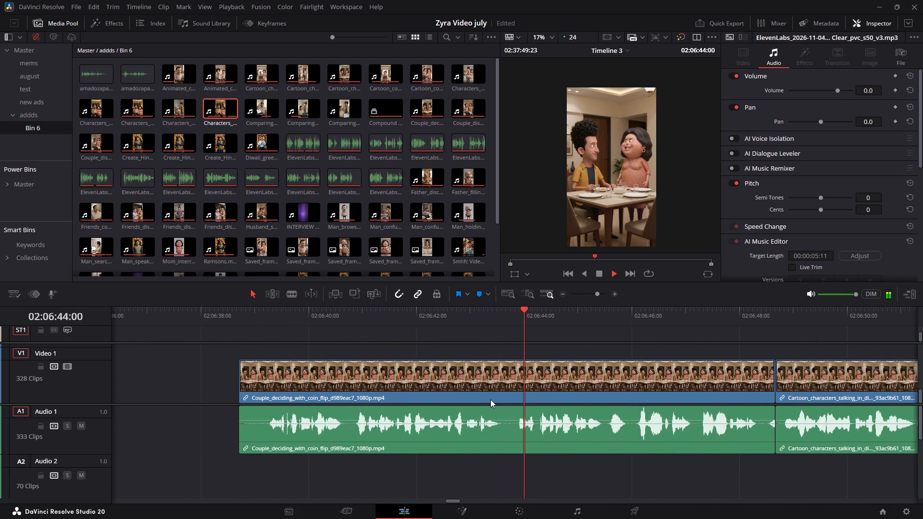
pyautogui.keyDown('ctrl'); pyautogui.scroll(-3, 490, 399); pyautogui.keyUp('ctrl')
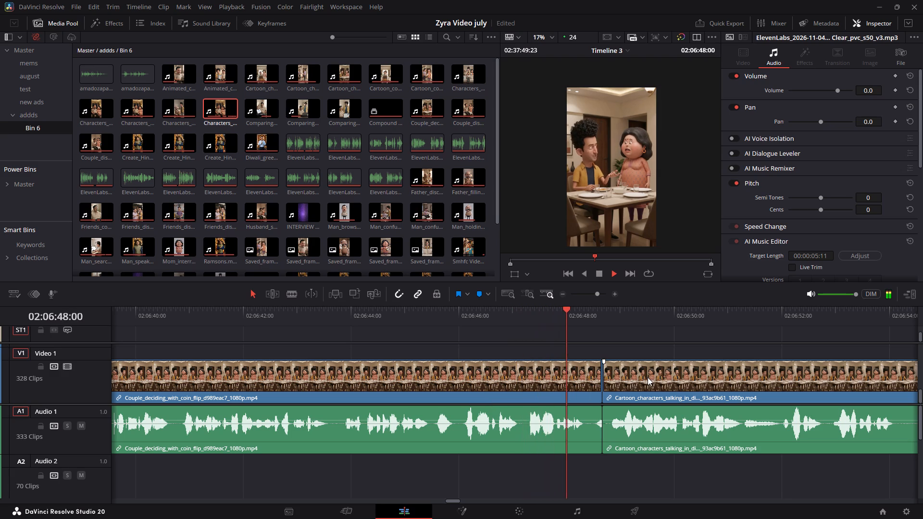
# Shift the dining-table cartoon clip about 7 frames earlier over the coin-flip clip's tail, and play back the join.
pyautogui.press('space')
pyautogui.moveTo(650, 377); pyautogui.dragTo(636, 378)
pyautogui.click(552, 331)
pyautogui.click(546, 316)
pyautogui.press('space')
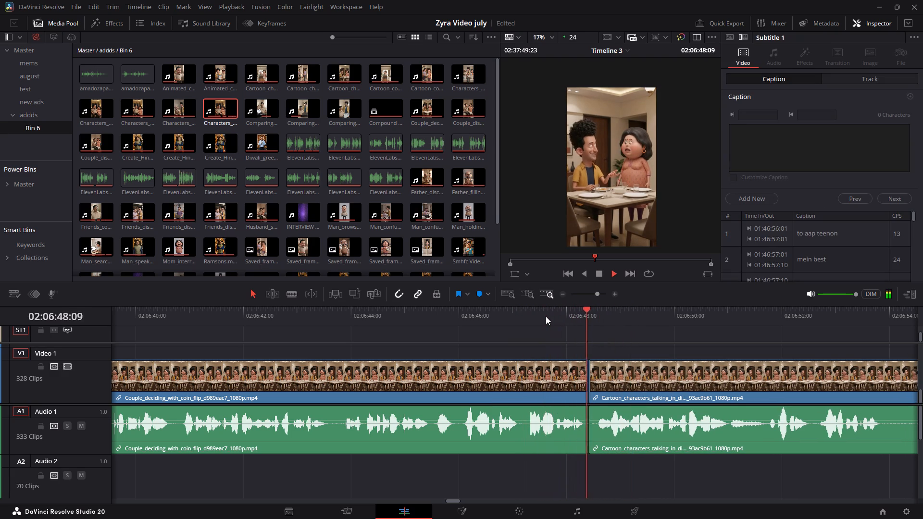
# Play back the dining-table cartoon clip to check its dialogue, the long pause and the last line.
pyautogui.keyDown('ctrl'); pyautogui.scroll(-3, 586, 378); pyautogui.keyUp('ctrl')
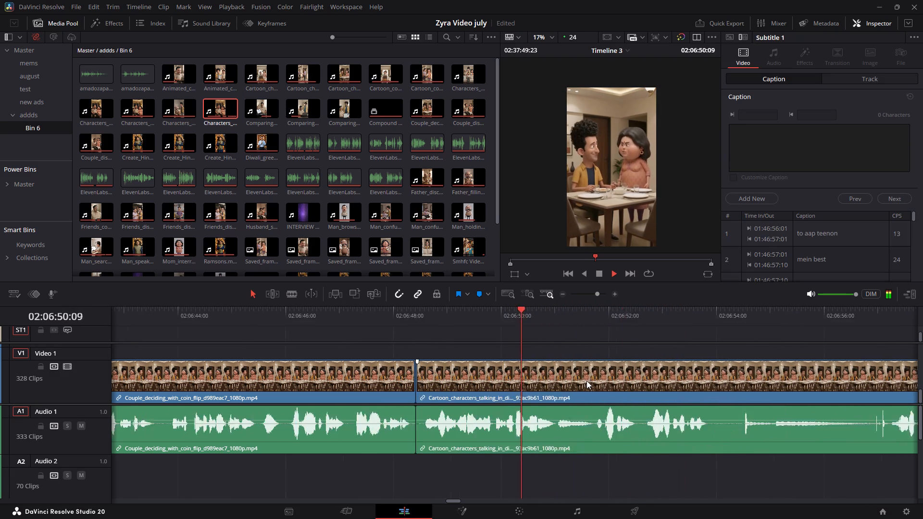
pyautogui.keyDown('ctrl'); pyautogui.scroll(-1, 586, 381); pyautogui.keyUp('ctrl')
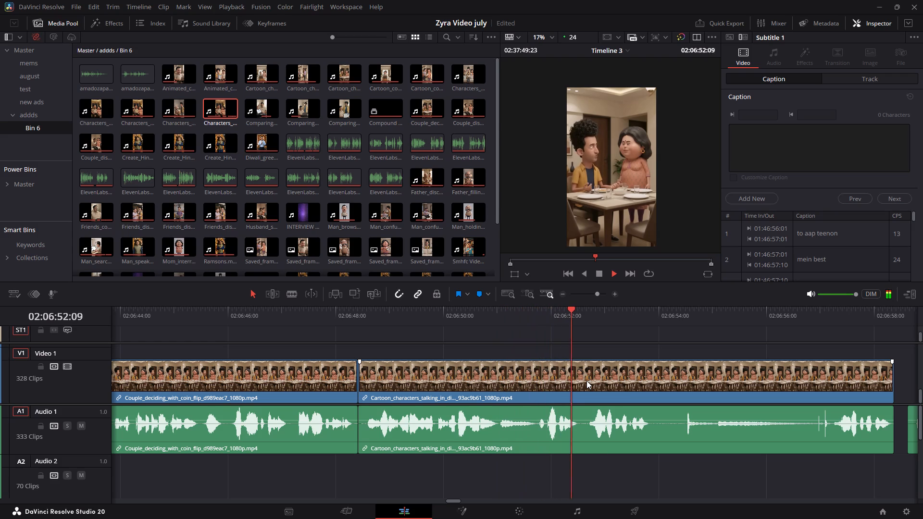
pyautogui.press('space')
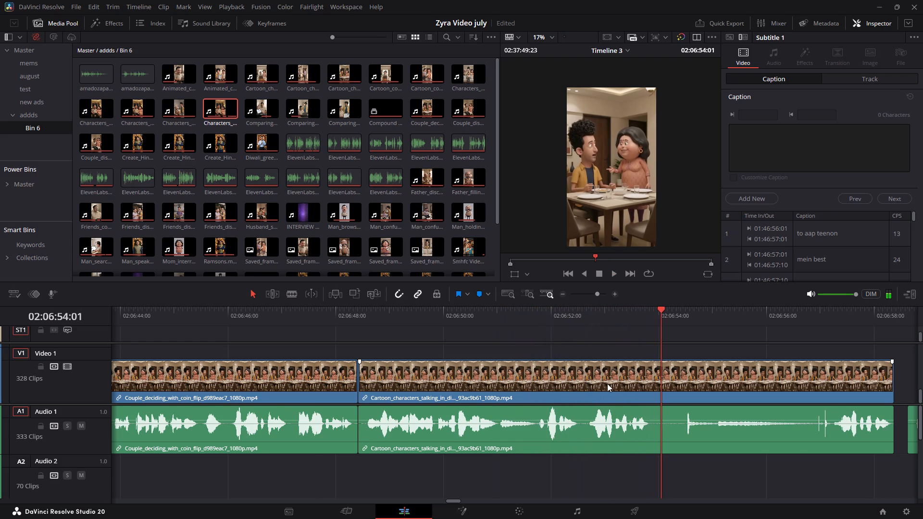
pyautogui.keyDown('alt'); pyautogui.scroll(-4, 632, 387); pyautogui.keyUp('alt')
pyautogui.press('space')
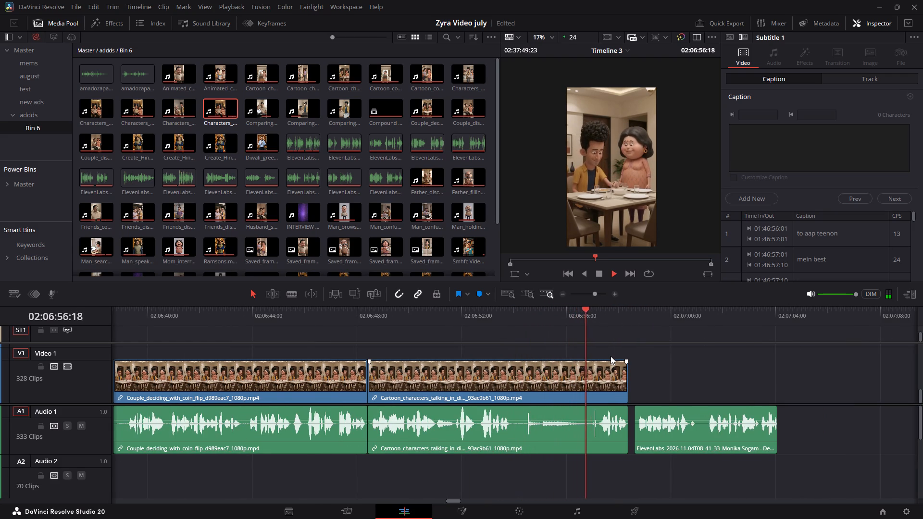
pyautogui.press('space')
pyautogui.click(501, 321)
pyautogui.press('space')
pyautogui.press('space')
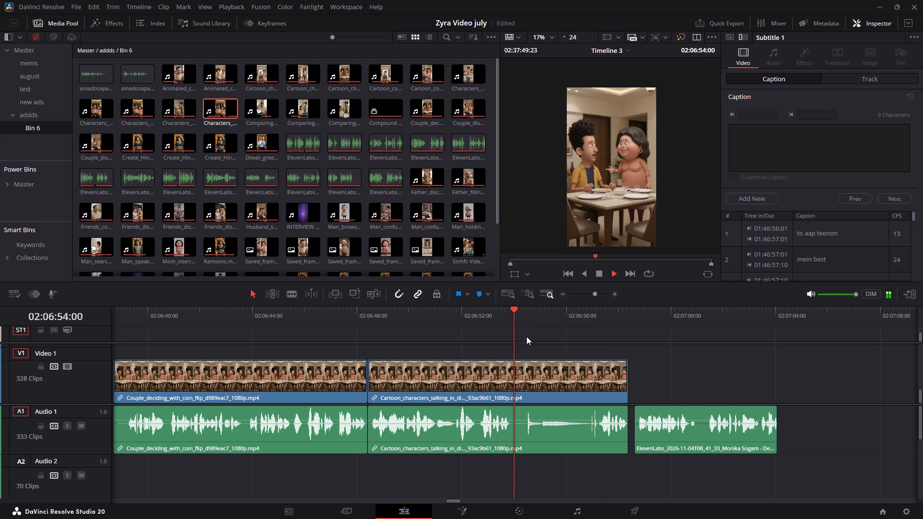
# Try the voiceover on Audio 2 under the cartoon clip, and place it back on Audio 1 at about 02:06:59:03.
pyautogui.moveTo(662, 414); pyautogui.dragTo(564, 455)
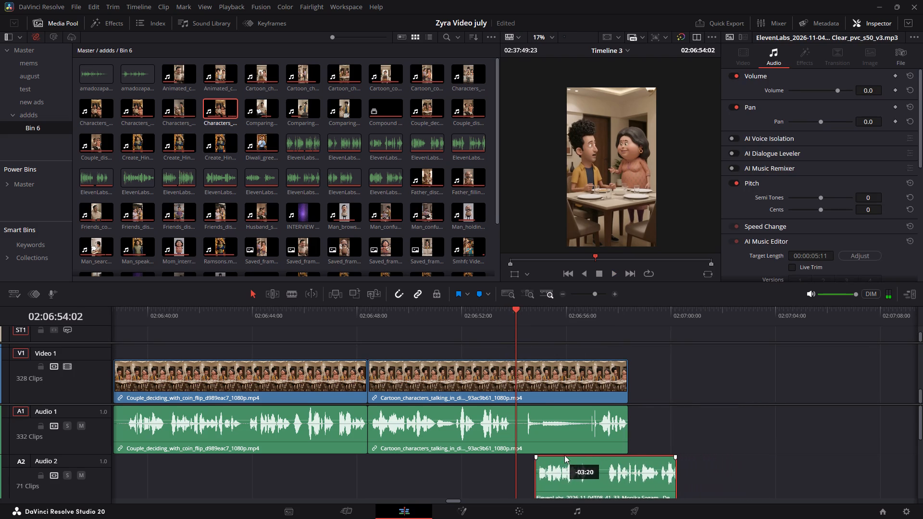
pyautogui.moveTo(564, 455); pyautogui.dragTo(676, 438)
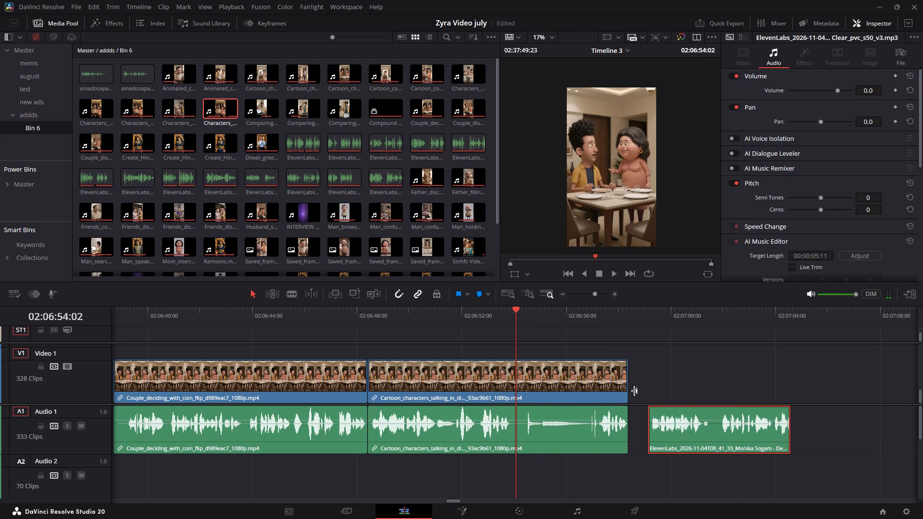
# Check the father-and-son phone-scam sequence from 02:07:37:15 and the start of the father's health-insurance clip at 02:07:56:04.
pyautogui.keyDown('alt'); pyautogui.scroll(-6, 628, 388); pyautogui.keyUp('alt')
pyautogui.keyDown('ctrl'); pyautogui.scroll(-2, 599, 377); pyautogui.keyUp('ctrl')
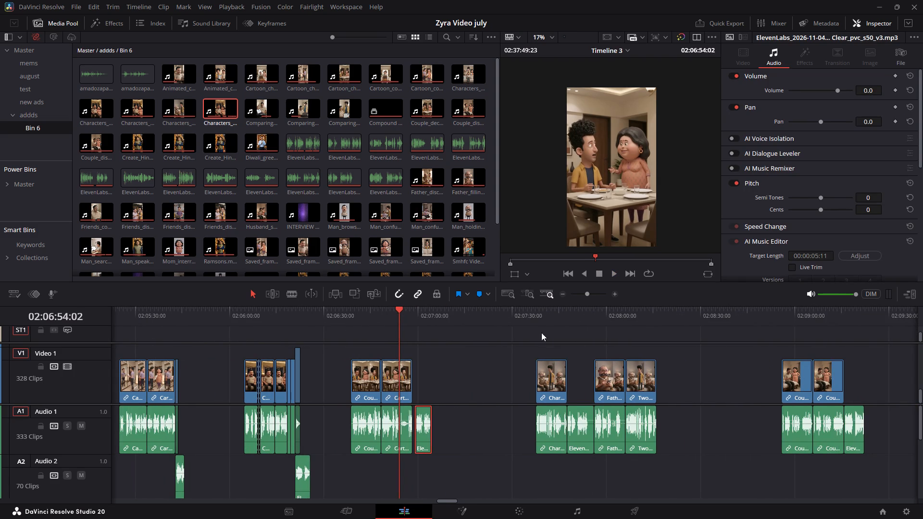
pyautogui.click(536, 321)
pyautogui.keyDown('alt'); pyautogui.scroll(6, 566, 400); pyautogui.keyUp('alt')
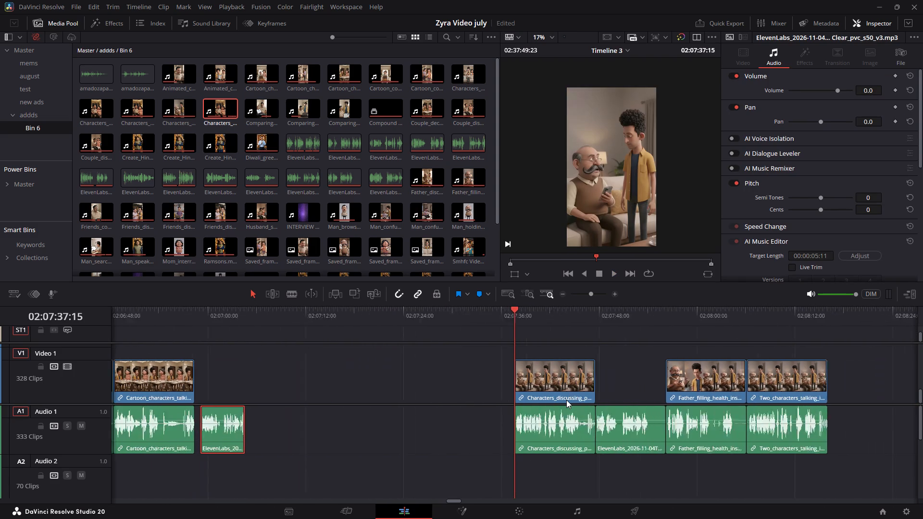
pyautogui.keyDown('ctrl'); pyautogui.scroll(-2, 566, 400); pyautogui.keyUp('ctrl')
pyautogui.keyDown('alt'); pyautogui.scroll(3, 511, 392); pyautogui.keyUp('alt')
pyautogui.keyDown('ctrl'); pyautogui.scroll(-3, 511, 392); pyautogui.keyUp('ctrl')
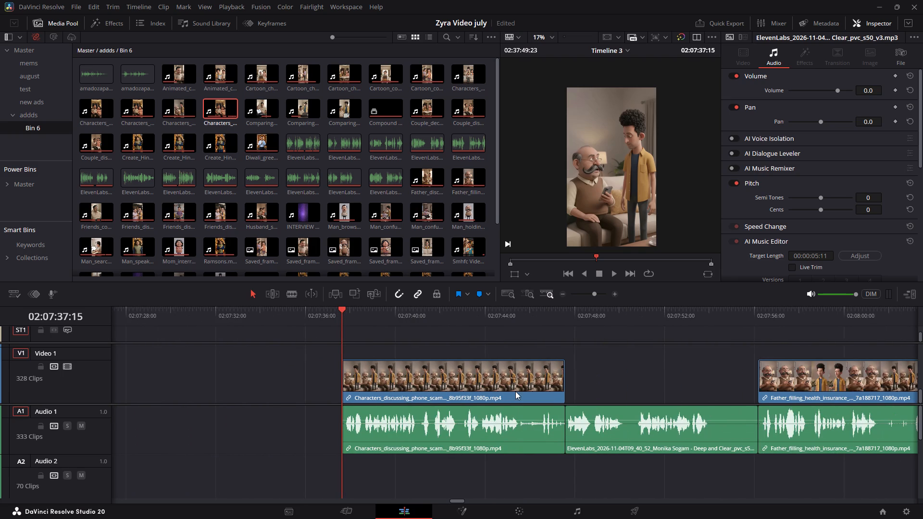
pyautogui.keyDown('ctrl'); pyautogui.scroll(-2, 515, 391); pyautogui.keyUp('ctrl')
pyautogui.press('space')
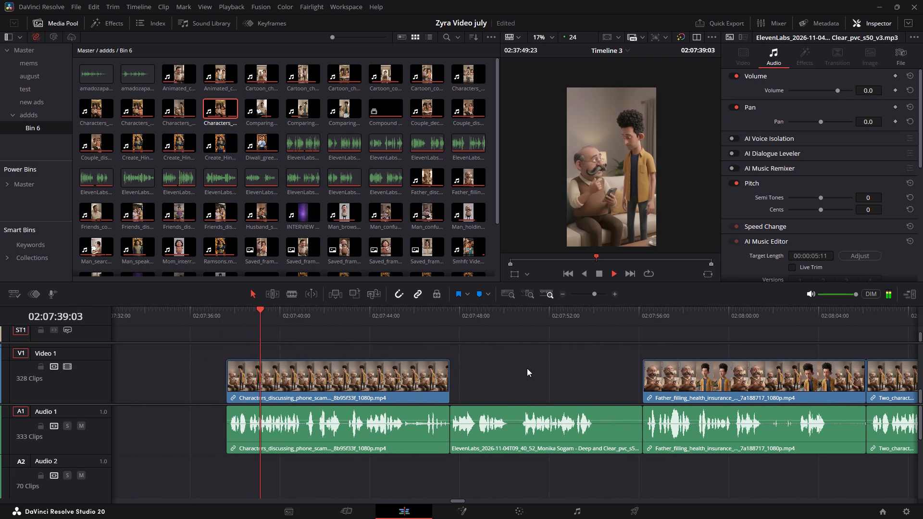
pyautogui.press('space')
pyautogui.keyDown('alt'); pyautogui.scroll(-2, 576, 369); pyautogui.keyUp('alt')
pyautogui.click(580, 321)
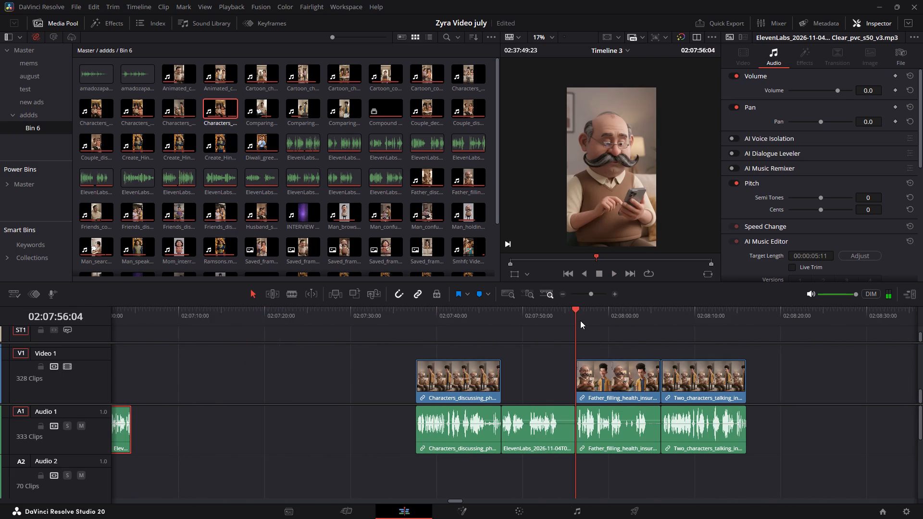
pyautogui.press('space')
pyautogui.press('space')
# Switch from DaVinci Resolve to another open window.
pyautogui.hotkey('alt', 'Tab')
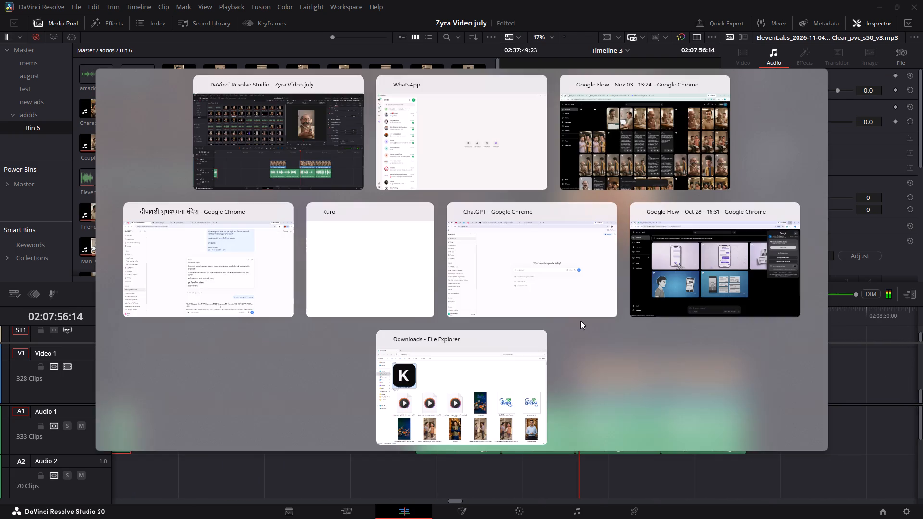
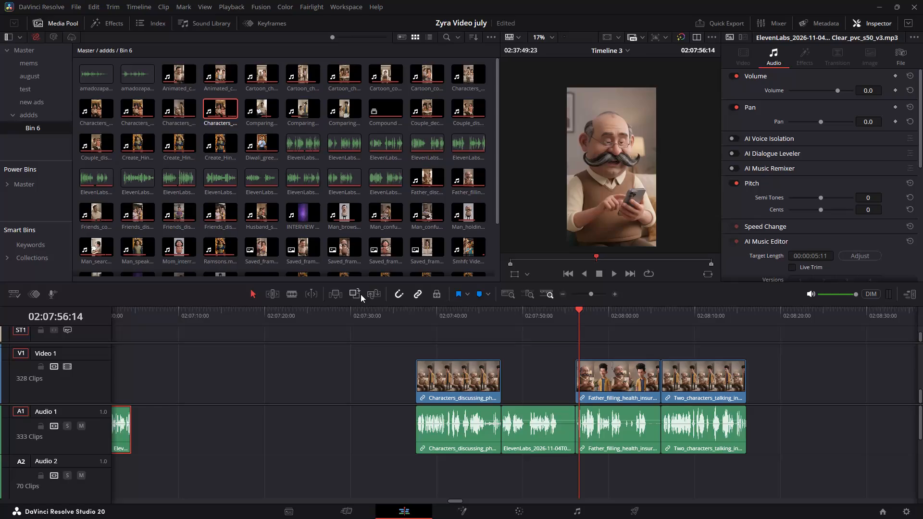
# Play the father's health-insurance clip, cut it at 02:08:04:11 and delete the tail after the cut.
pyautogui.press('space')
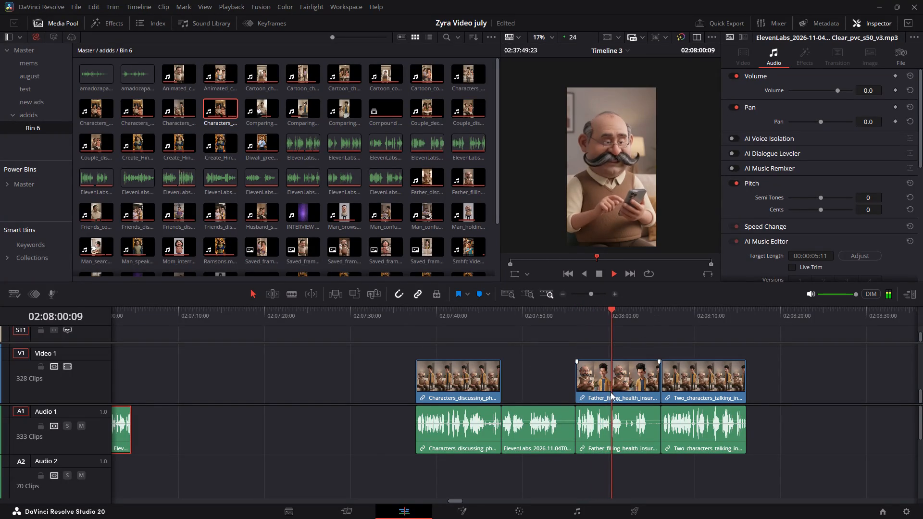
pyautogui.keyDown('alt'); pyautogui.scroll(2, 609, 394); pyautogui.keyUp('alt')
pyautogui.keyDown('alt'); pyautogui.scroll(-3, 607, 394); pyautogui.keyUp('alt')
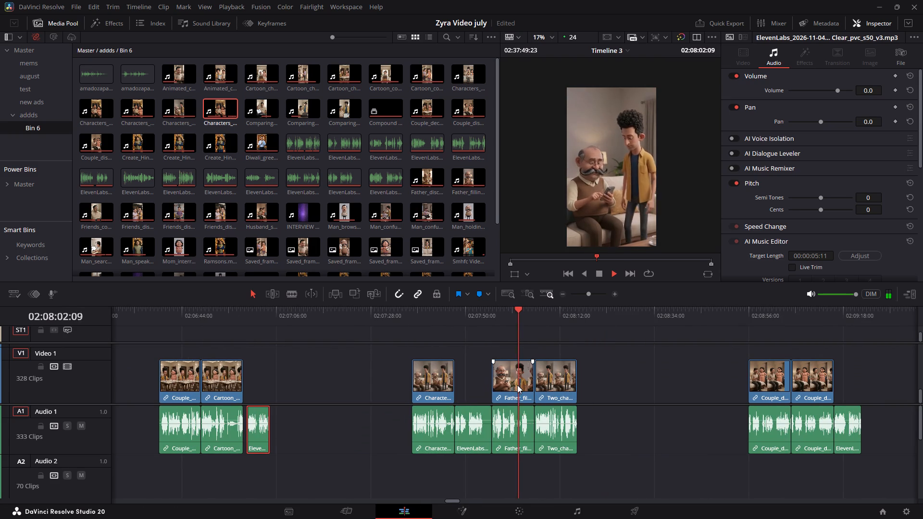
pyautogui.keyDown('alt'); pyautogui.scroll(3, 513, 384); pyautogui.keyUp('alt')
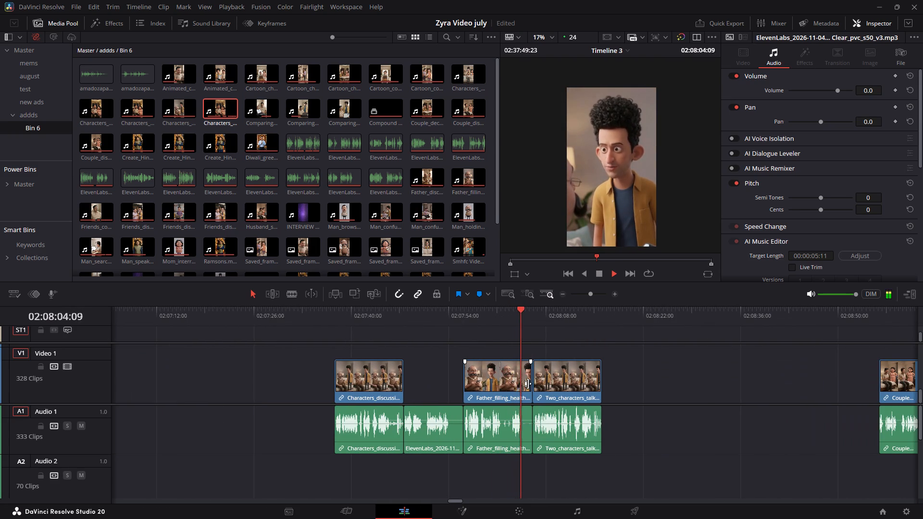
pyautogui.press('space')
pyautogui.keyDown('alt'); pyautogui.scroll(4, 528, 383); pyautogui.keyUp('alt')
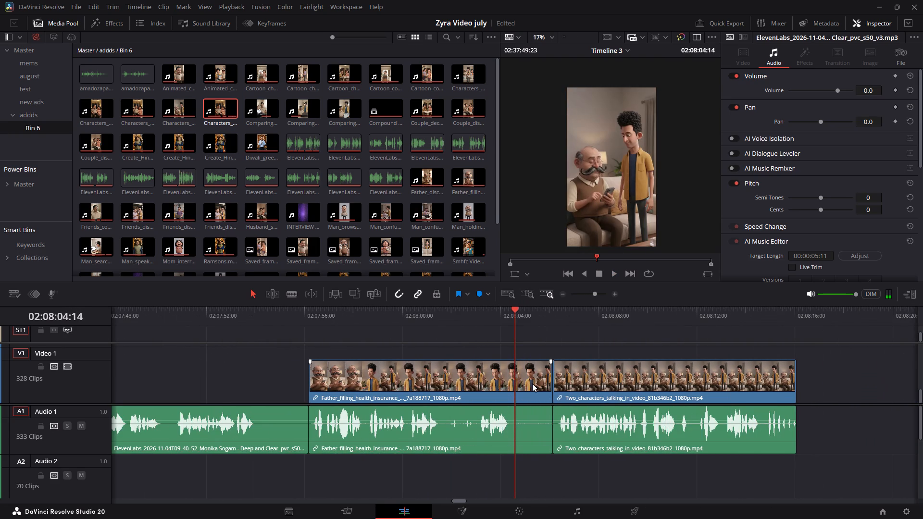
pyautogui.press('Left')
pyautogui.press('Left')
pyautogui.press('Left')
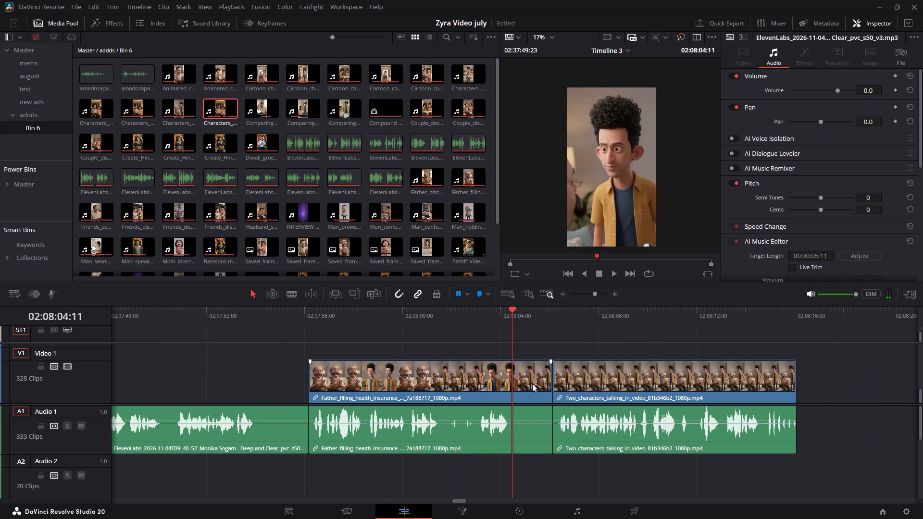
pyautogui.click(532, 383)
pyautogui.hotkey('ctrl', 'b')
pyautogui.click(532, 383)
pyautogui.press('BackSpace')
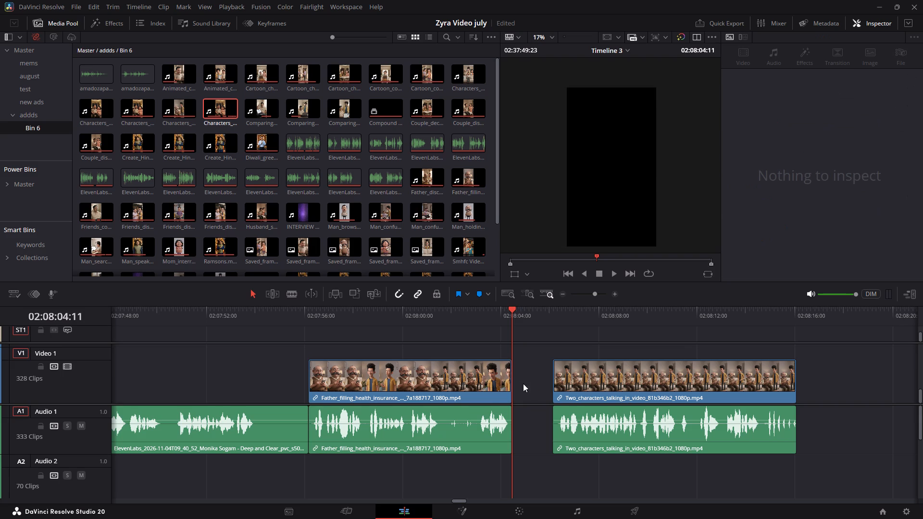
# Move the trimmed father's clip ahead of the phone-scam clip, starting at about 02:07:22.
pyautogui.keyDown('alt'); pyautogui.scroll(-4, 480, 383); pyautogui.keyUp('alt')
pyautogui.moveTo(491, 379); pyautogui.dragTo(341, 391)
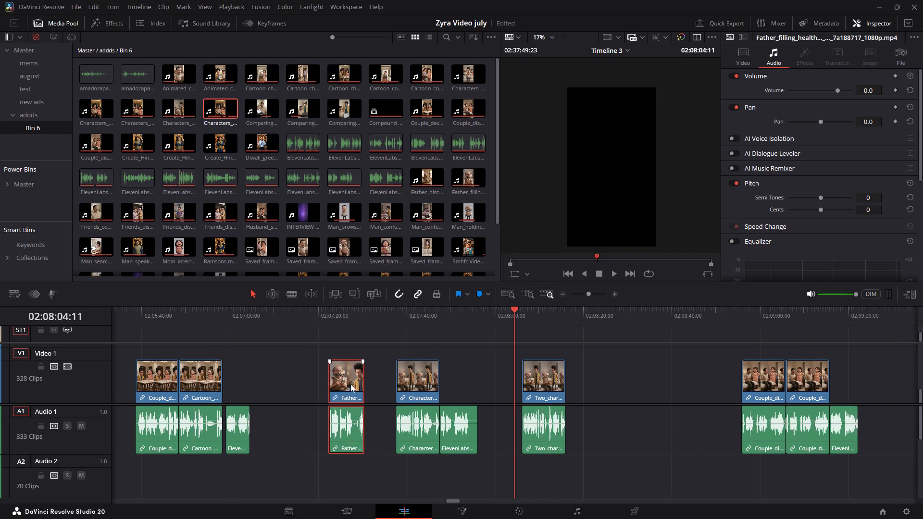
# Compare the two-characters clip from about 02:08:06 with the phone-scam clip from about 02:07:37, including the endings of both.
pyautogui.click(397, 324)
pyautogui.press('space')
pyautogui.click(522, 311)
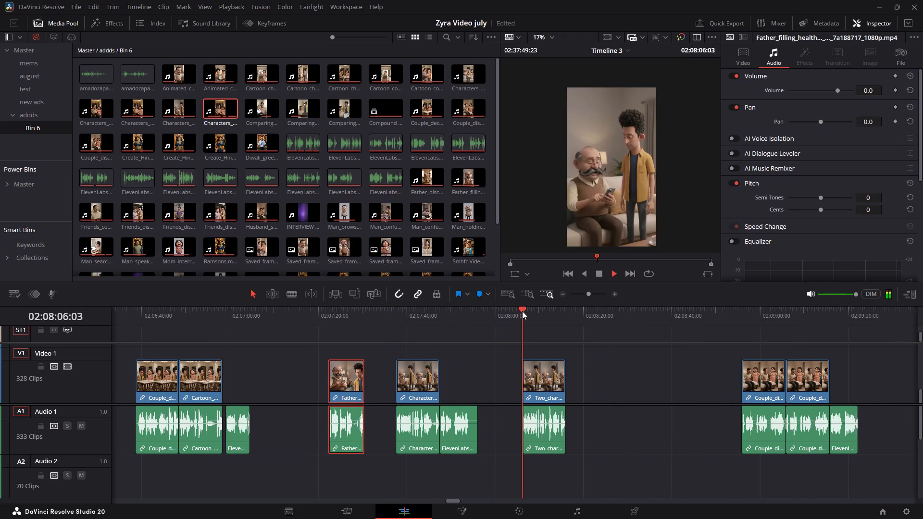
pyautogui.keyDown('alt'); pyautogui.scroll(3, 514, 378); pyautogui.keyUp('alt')
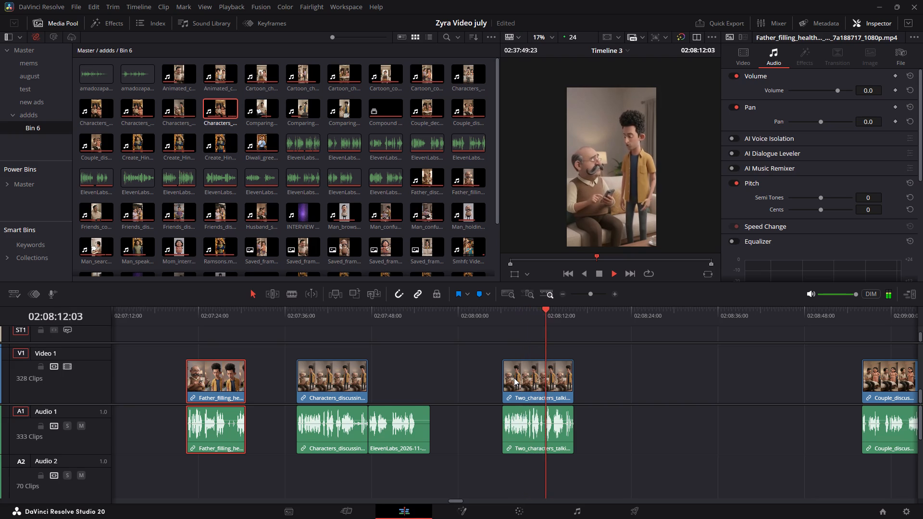
pyautogui.press('space')
pyautogui.click(296, 320)
pyautogui.press('space')
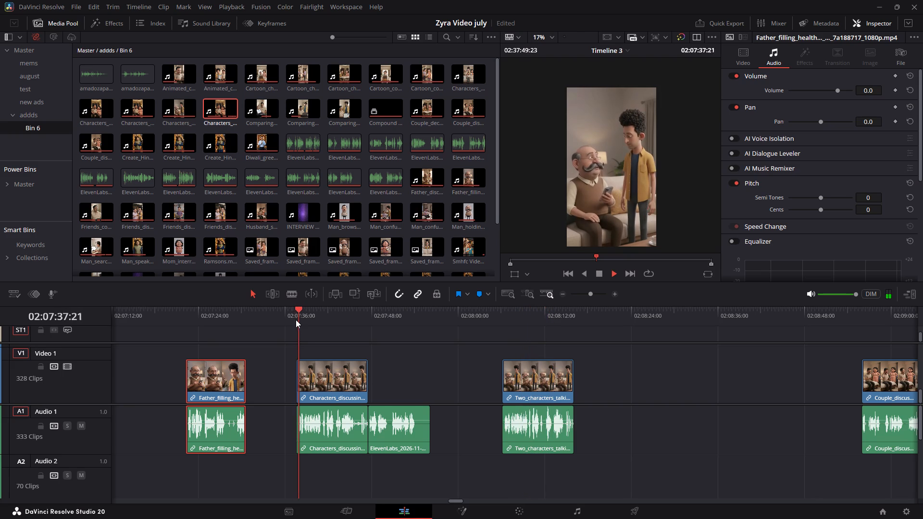
pyautogui.keyDown('alt'); pyautogui.scroll(3, 353, 375); pyautogui.keyUp('alt')
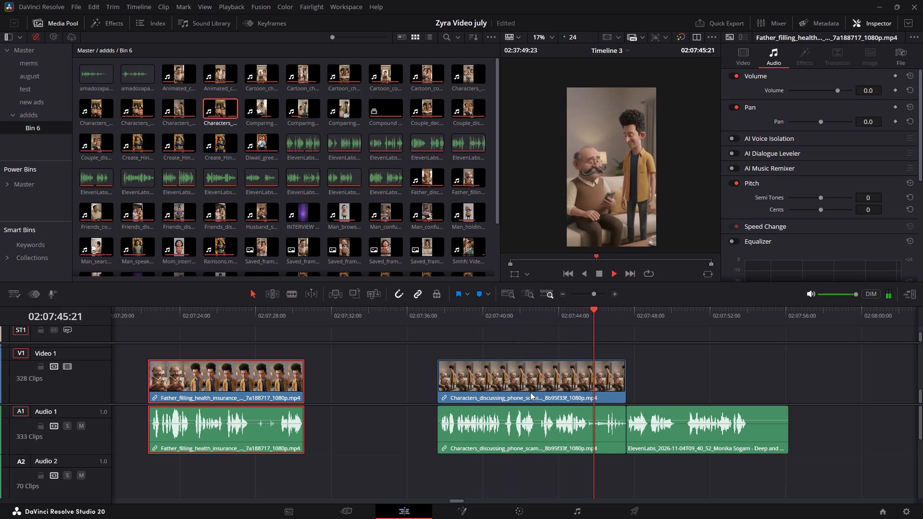
pyautogui.press('space')
pyautogui.press('space')
pyautogui.press('space')
pyautogui.keyDown('ctrl'); pyautogui.scroll(-2, 535, 390); pyautogui.keyUp('ctrl')
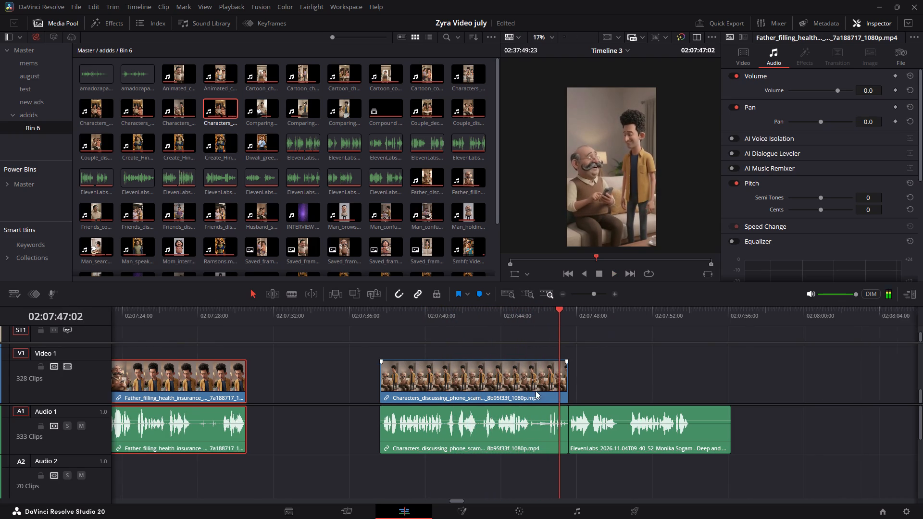
pyautogui.keyDown('ctrl'); pyautogui.scroll(-3, 536, 391); pyautogui.keyUp('ctrl')
pyautogui.click(775, 317)
pyautogui.press('space')
pyautogui.keyDown('ctrl'); pyautogui.scroll(-3, 661, 362); pyautogui.keyUp('ctrl')
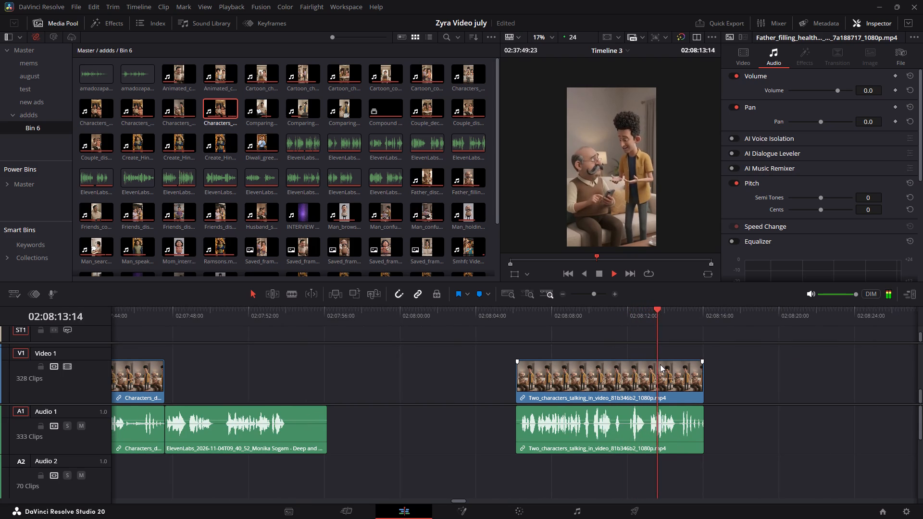
pyautogui.press('space')
pyautogui.moveTo(660, 315); pyautogui.dragTo(655, 319)
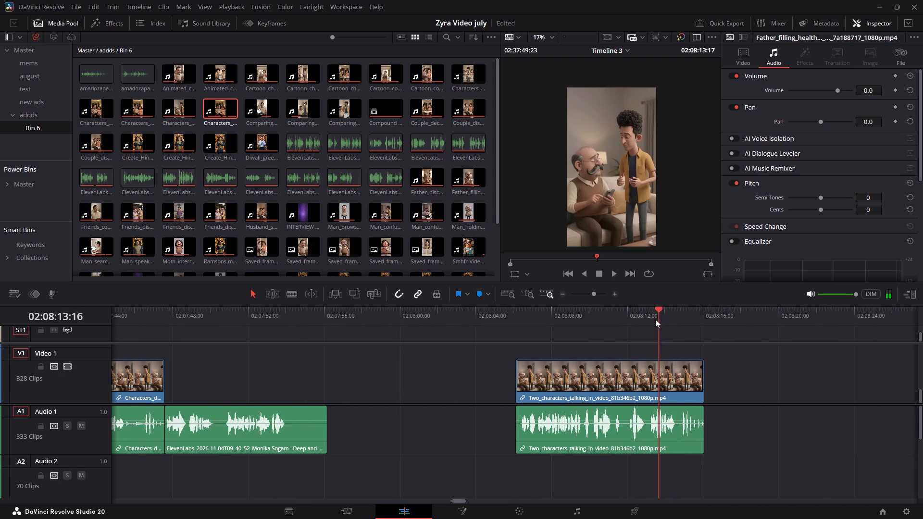
pyautogui.moveTo(655, 319); pyautogui.dragTo(644, 327)
# Move the phone-scam clip so it starts directly after the trimmed father's health-insurance clip.
pyautogui.keyDown('ctrl'); pyautogui.scroll(8, 358, 339); pyautogui.keyUp('ctrl')
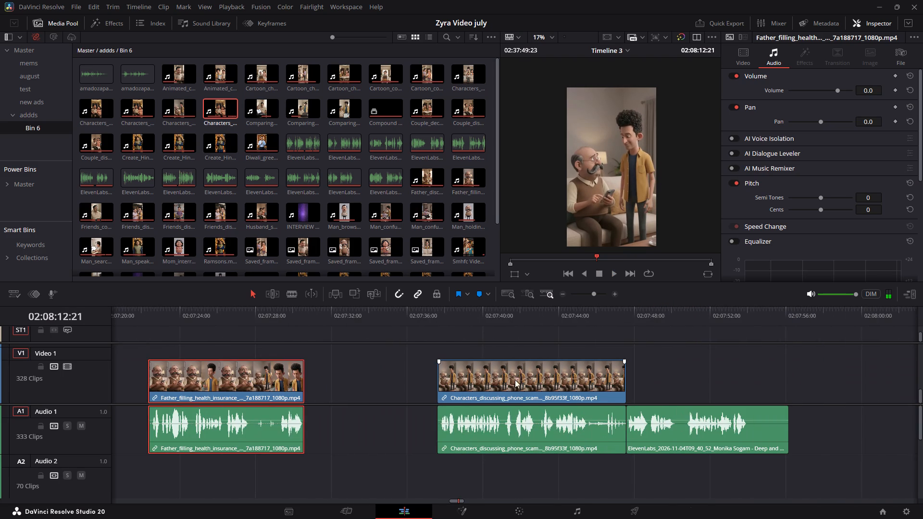
pyautogui.moveTo(526, 381); pyautogui.dragTo(391, 392)
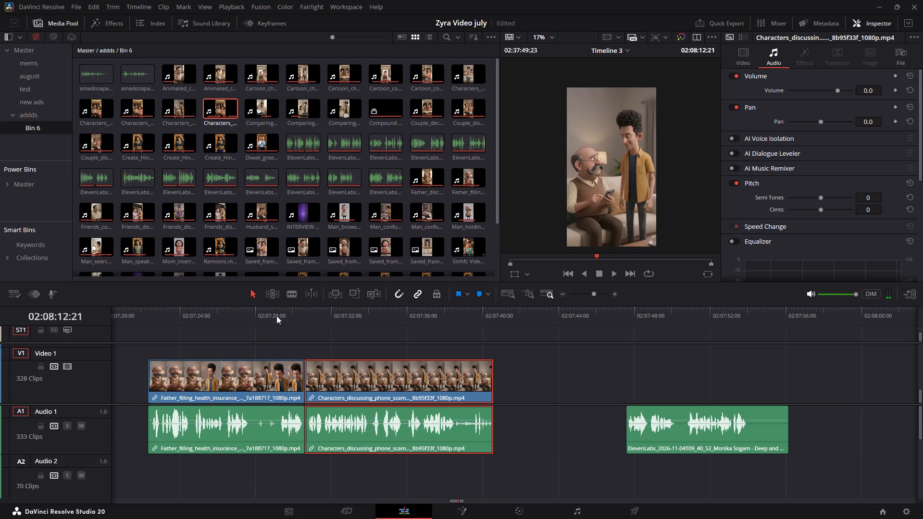
# Play across the join between the father's clip and the phone-scam clip to check the dialogue flow.
pyautogui.click(276, 316)
pyautogui.press('space')
pyautogui.keyDown('alt'); pyautogui.scroll(5, 360, 373); pyautogui.keyUp('alt')
pyautogui.keyDown('ctrl'); pyautogui.scroll(-2, 515, 383); pyautogui.keyUp('ctrl')
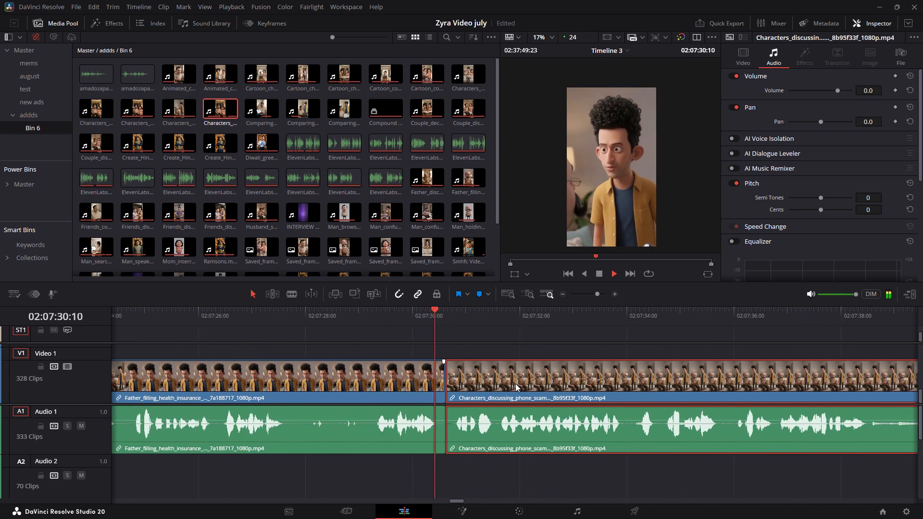
pyautogui.keyDown('ctrl'); pyautogui.scroll(-1, 515, 383); pyautogui.keyUp('ctrl')
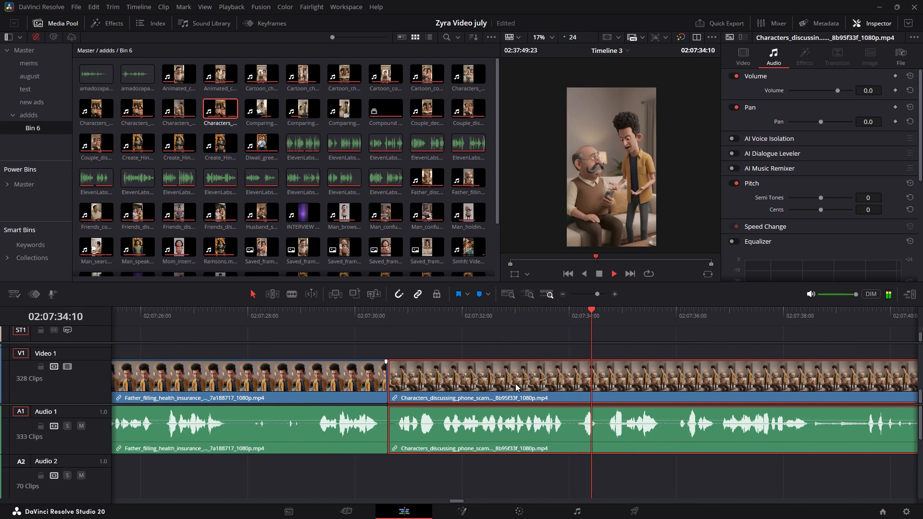
pyautogui.keyDown('ctrl'); pyautogui.scroll(-3, 515, 383); pyautogui.keyUp('ctrl')
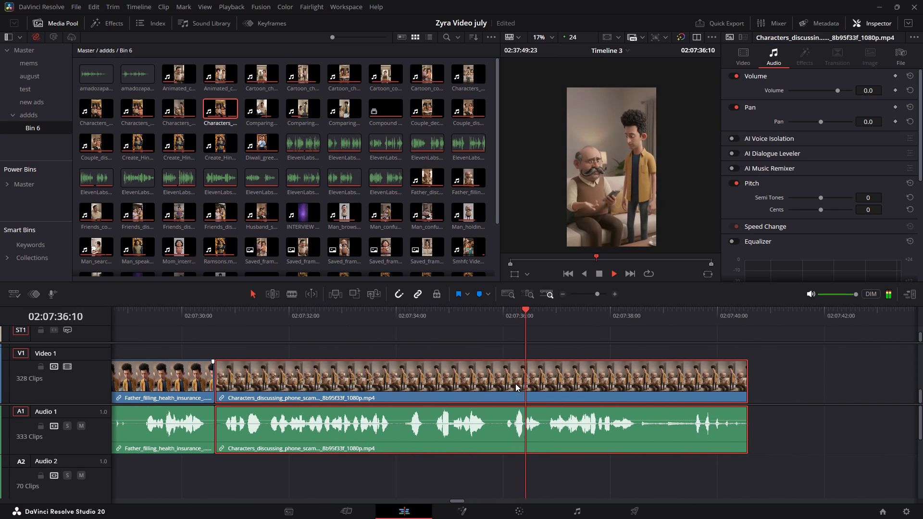
pyautogui.press('space')
pyautogui.press('space')
pyautogui.press('space')
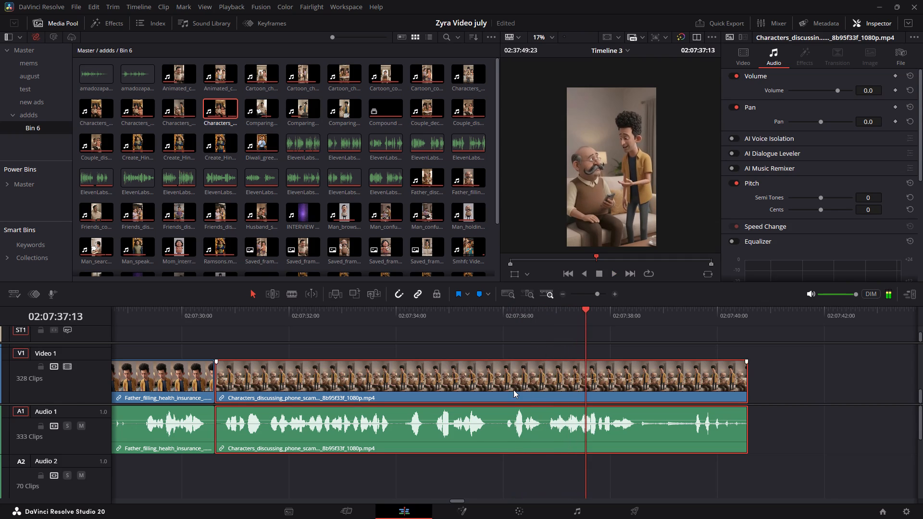
# Split the phone-scam clip at 02:07:37:04, trim about 6 frames off the start of the second part and close the gap.
pyautogui.keyDown('alt'); pyautogui.scroll(7, 512, 393); pyautogui.keyUp('alt')
pyautogui.moveTo(513, 323); pyautogui.dragTo(485, 328)
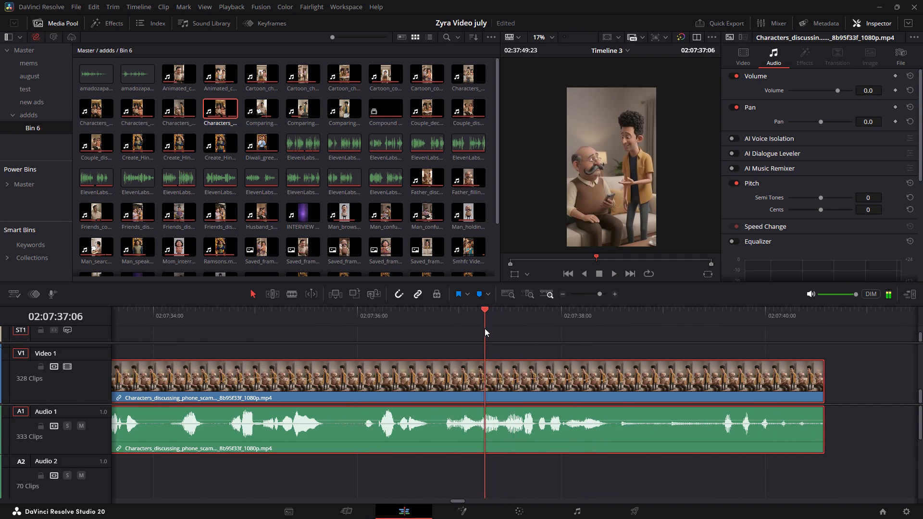
pyautogui.moveTo(485, 328); pyautogui.dragTo(481, 329)
pyautogui.keyDown('alt'); pyautogui.scroll(7, 487, 347); pyautogui.keyUp('alt')
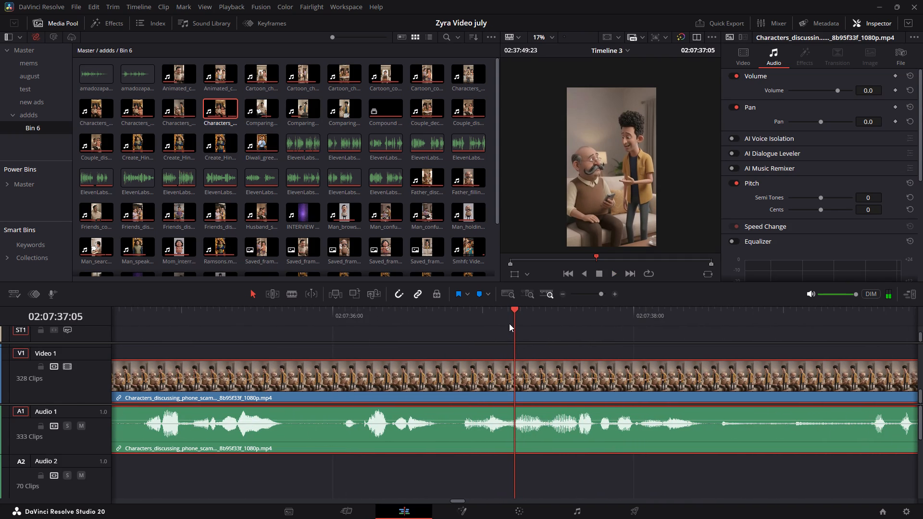
pyautogui.click(509, 320)
pyautogui.hotkey('ctrl', 'b')
pyautogui.moveTo(513, 372); pyautogui.dragTo(554, 382)
pyautogui.click(533, 378)
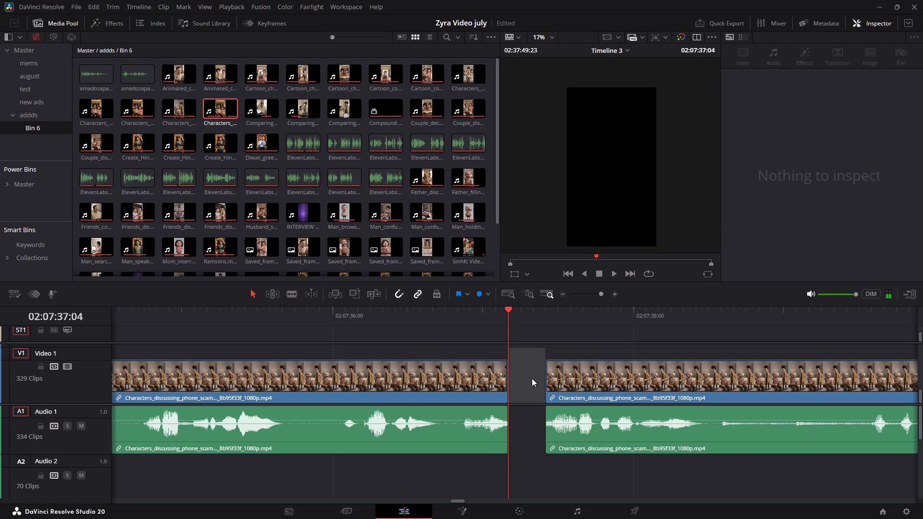
pyautogui.press('BackSpace')
# Play back repeatedly across the new cut in the phone-scam clip to check how the speech joins.
pyautogui.click(415, 313)
pyautogui.press('space')
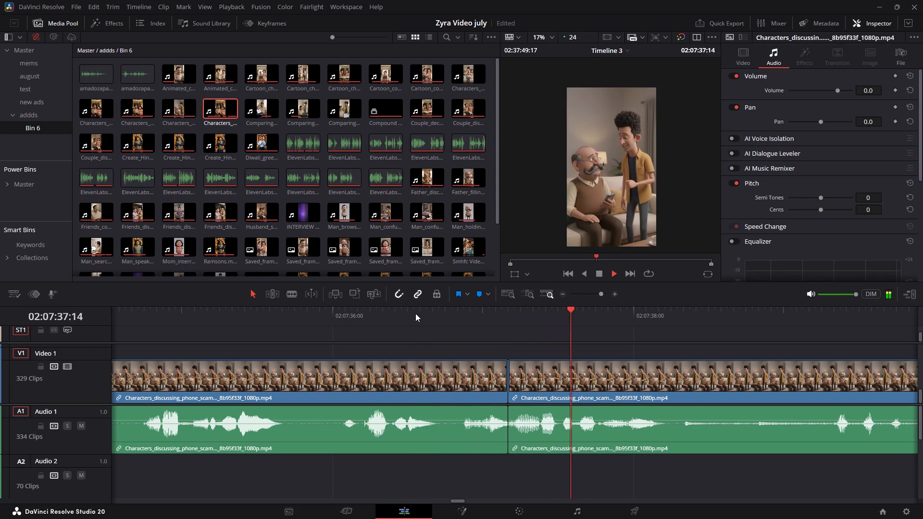
pyautogui.press('space')
pyautogui.click(452, 319)
pyautogui.press('space')
pyautogui.press('space')
pyautogui.click(469, 317)
pyautogui.press('space')
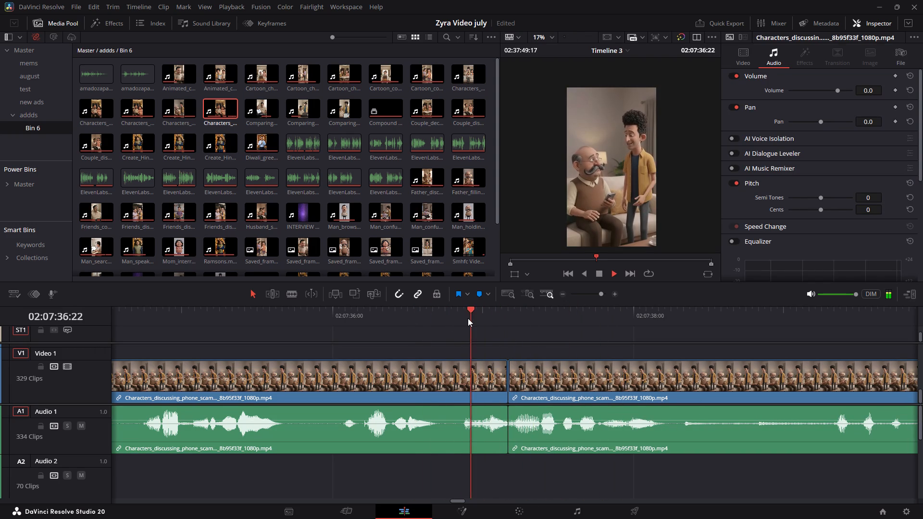
pyautogui.click(468, 318)
pyautogui.press('space')
pyautogui.press('space')
pyautogui.press('space')
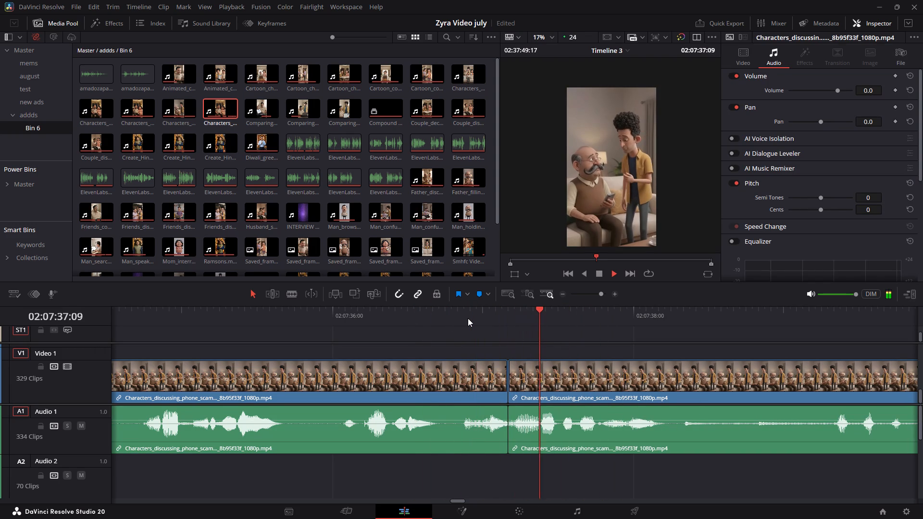
# Unlink the video from the audio on both halves of the split phone-scam clip.
pyautogui.rightClick(508, 376)
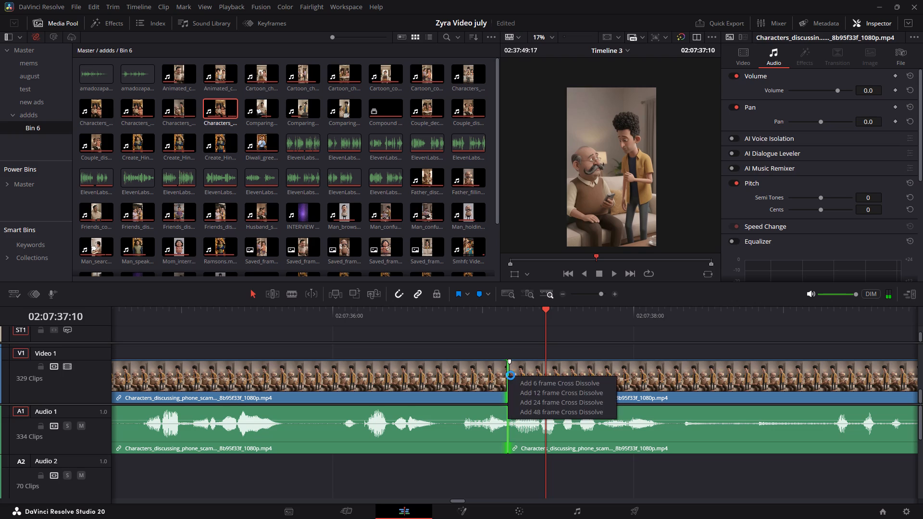
pyautogui.click(532, 345)
pyautogui.click(538, 389)
pyautogui.rightClick(538, 389)
pyautogui.click(552, 389)
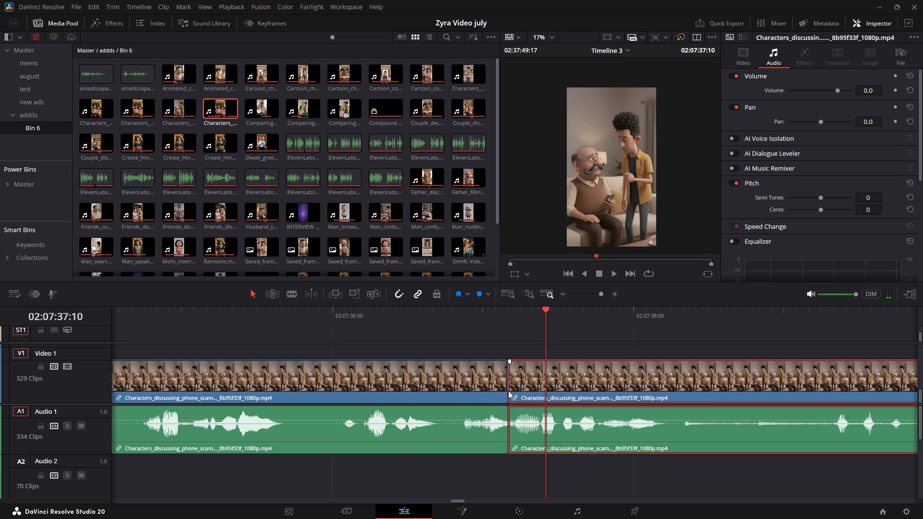
pyautogui.click(439, 377)
pyautogui.rightClick(440, 377)
pyautogui.click(481, 387)
pyautogui.click(488, 347)
pyautogui.click(551, 395)
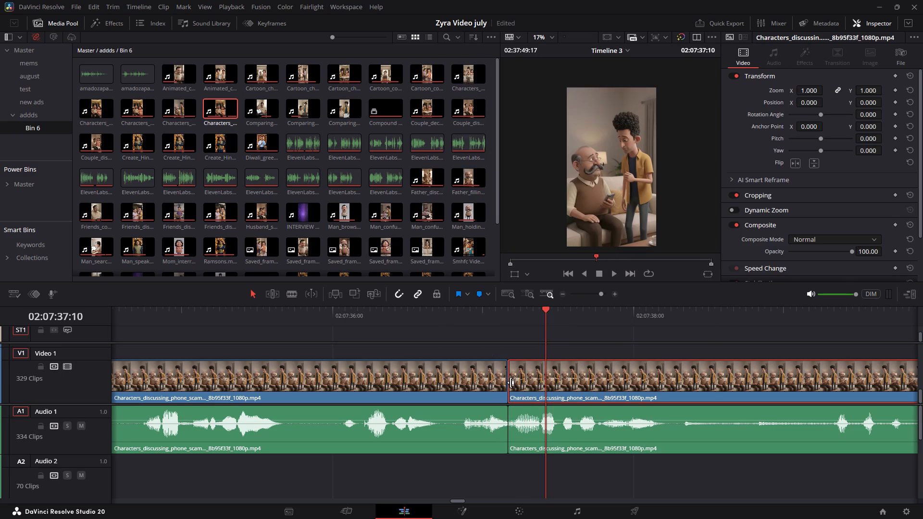
# Roll only the video cut in the phone-scam clip earlier to about 02:07:36:19, and check the playback across it.
pyautogui.moveTo(509, 383); pyautogui.dragTo(485, 381)
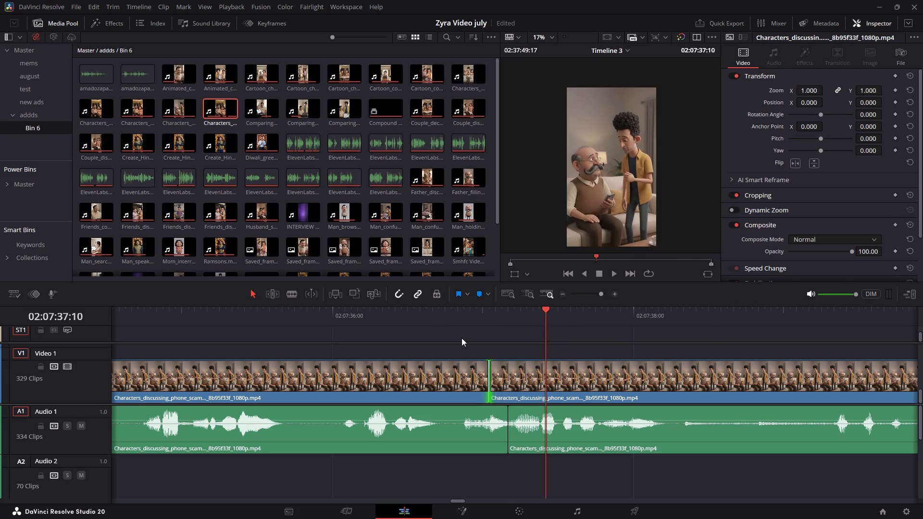
pyautogui.click(463, 321)
pyautogui.press('space')
pyautogui.click(454, 315)
pyautogui.press('space')
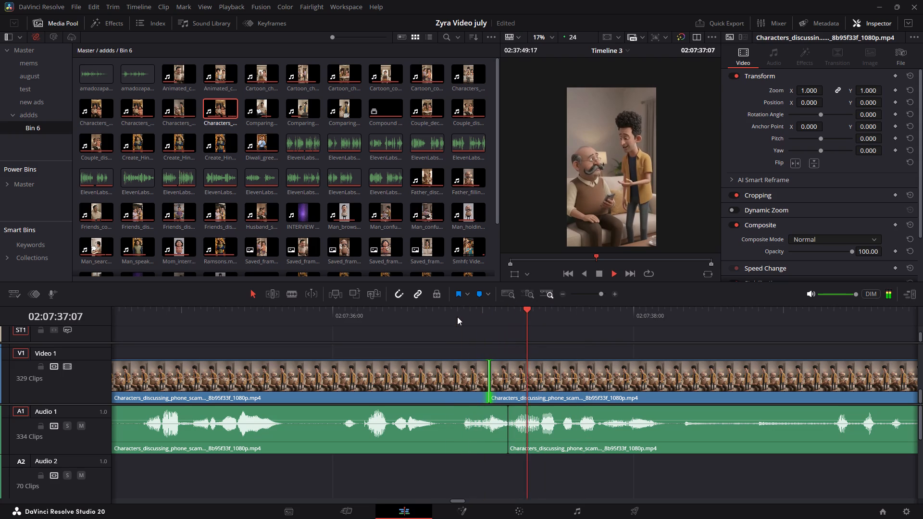
pyautogui.moveTo(489, 380); pyautogui.dragTo(446, 382)
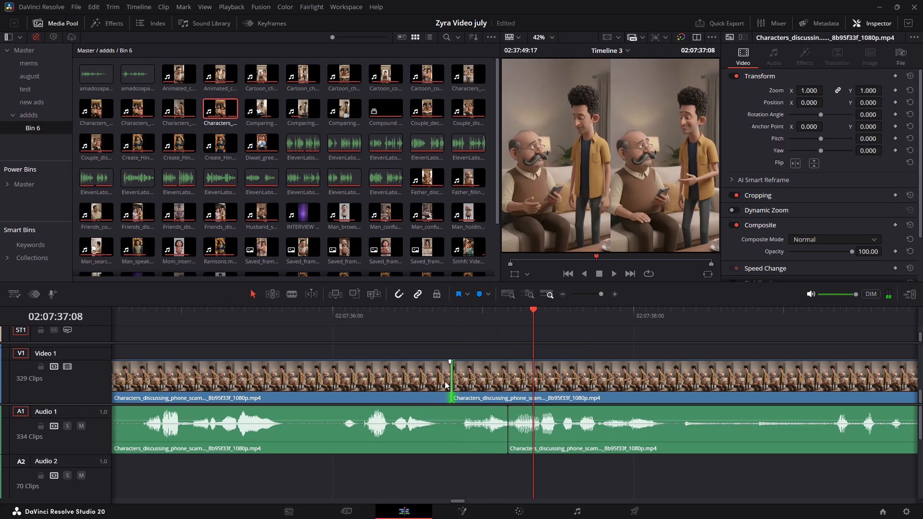
pyautogui.click(412, 324)
pyautogui.press('space')
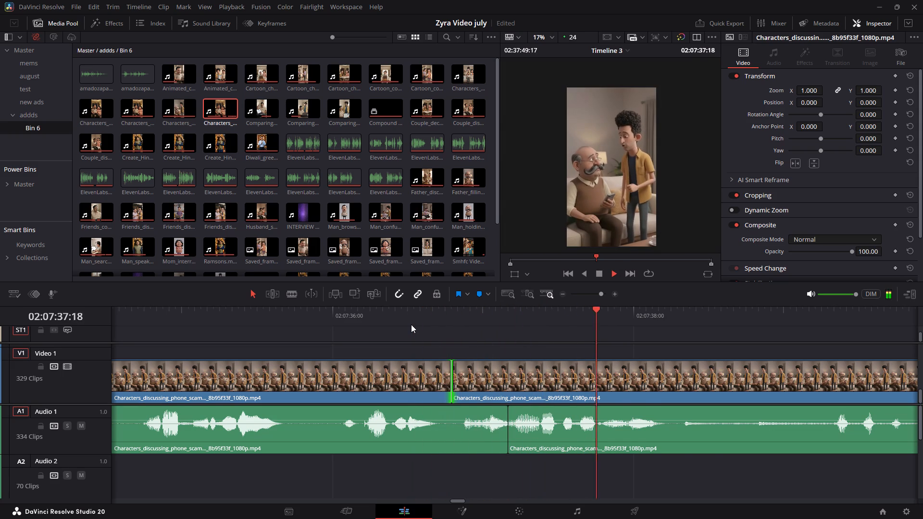
pyautogui.press('space')
pyautogui.click(416, 323)
pyautogui.press('space')
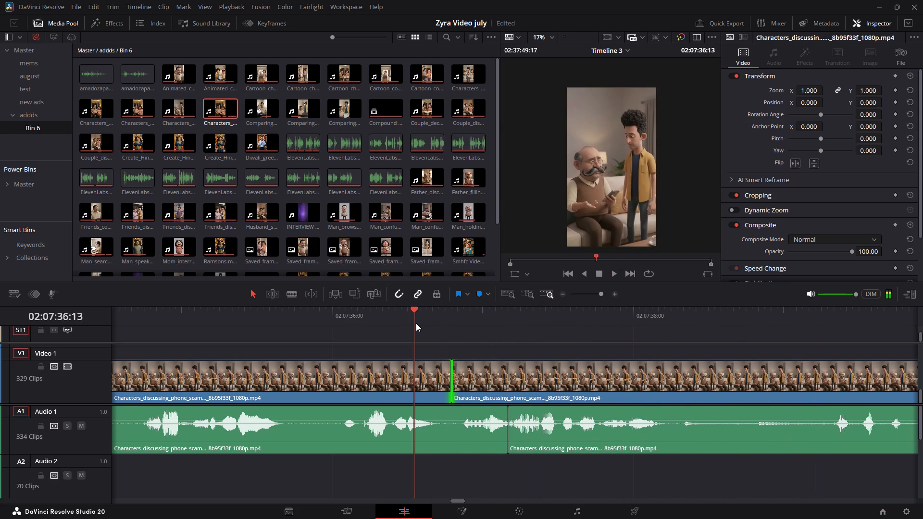
pyautogui.press('space')
pyautogui.click(463, 318)
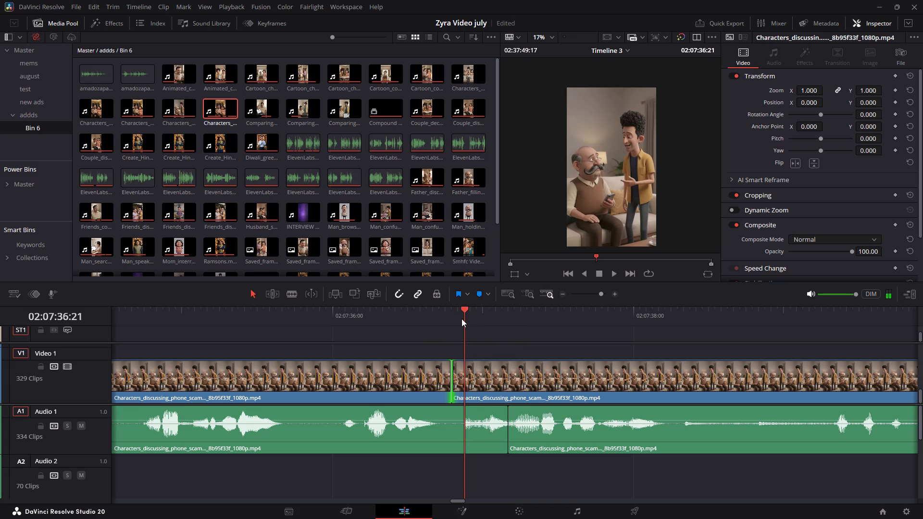
# Play back the phone-scam clip from the rolled video cut through to its end to check the speech.
pyautogui.press('space')
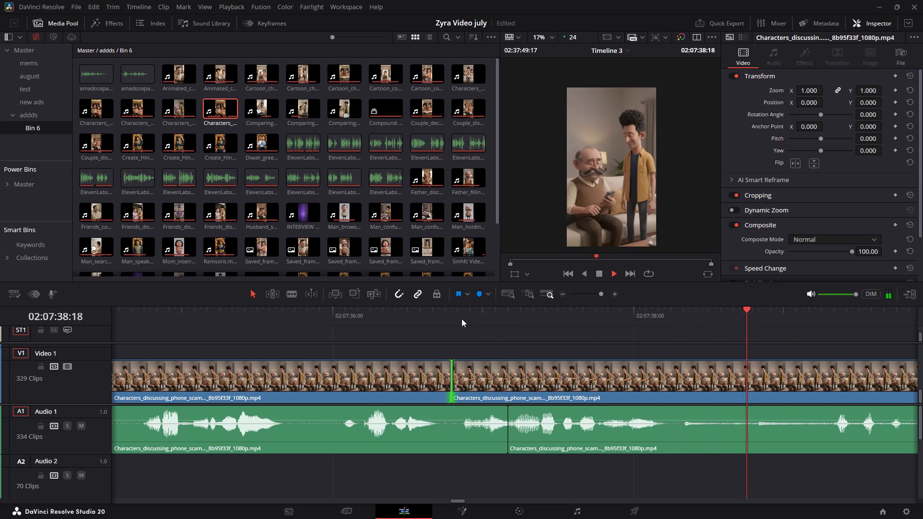
pyautogui.keyDown('alt'); pyautogui.scroll(-8, 539, 336); pyautogui.keyUp('alt')
pyautogui.press('space')
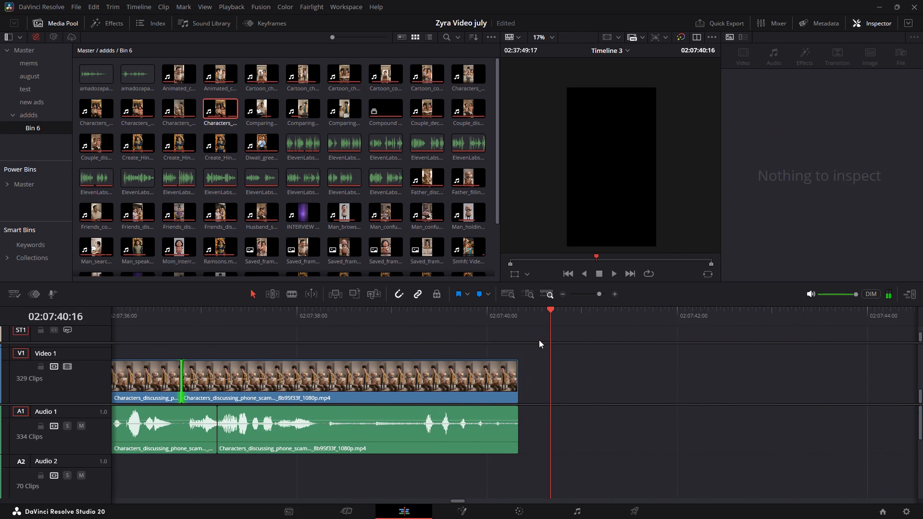
# Move the ElevenLabs voiceover on Audio 1 earlier so it starts directly after the phone-scam clip, and check the playback across the join.
pyautogui.keyDown('alt'); pyautogui.scroll(-12, 538, 358); pyautogui.keyUp('alt')
pyautogui.moveTo(625, 439); pyautogui.dragTo(614, 442)
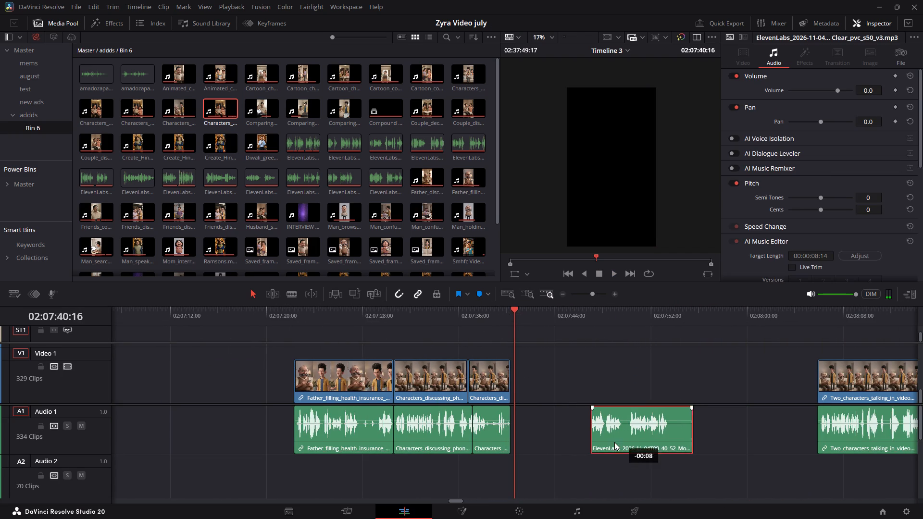
pyautogui.moveTo(614, 442); pyautogui.dragTo(543, 445)
pyautogui.press('space')
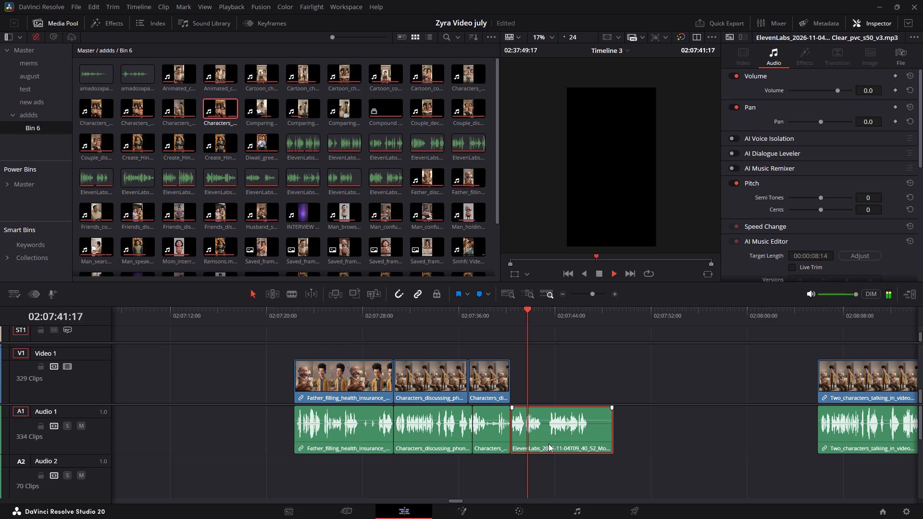
pyautogui.click(510, 316)
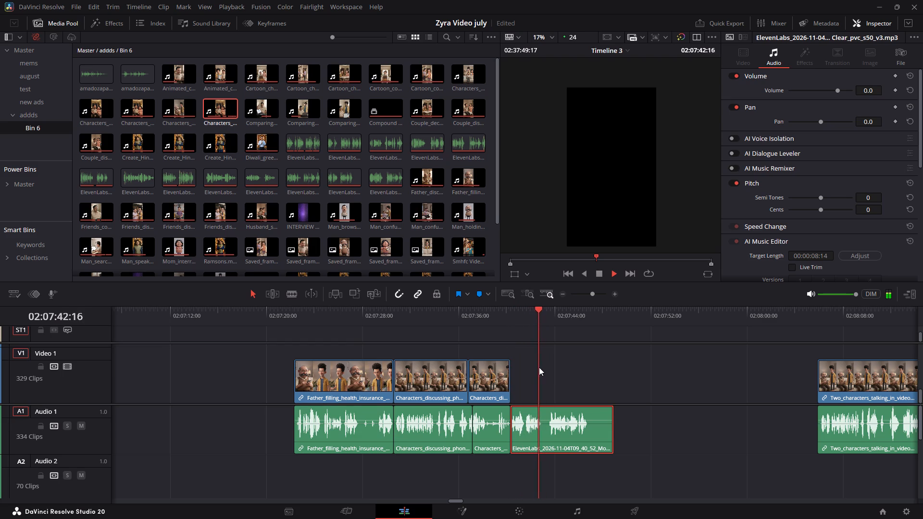
pyautogui.press('space')
# Delete the leftover Two_characters_talking clip with its audio, located after the phone-scam sequence at about 02:08:05.
pyautogui.keyDown('alt'); pyautogui.scroll(-4, 540, 371); pyautogui.keyUp('alt')
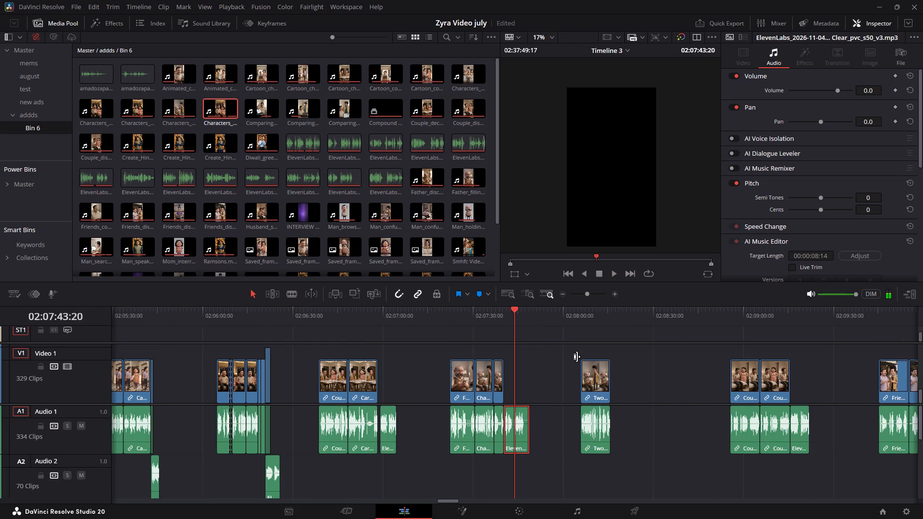
pyautogui.keyDown('ctrl'); pyautogui.scroll(-2, 577, 358); pyautogui.keyUp('ctrl')
pyautogui.click(493, 386)
pyautogui.click(475, 383)
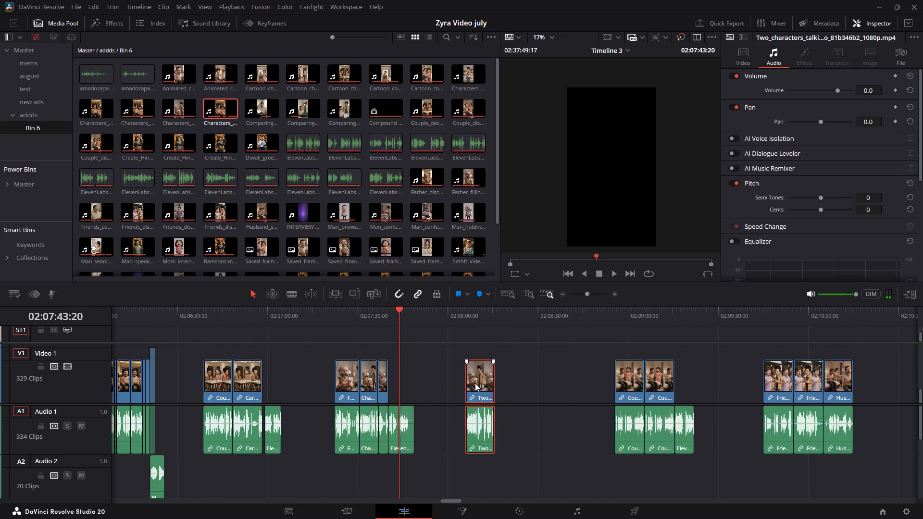
pyautogui.press('BackSpace')
# Disable the Video 1, Audio 1 and Audio 2 clips of the four Zyra ads between about 01:59:56 and 02:02:48.
pyautogui.keyDown('ctrl'); pyautogui.scroll(3, 475, 383); pyautogui.keyUp('ctrl')
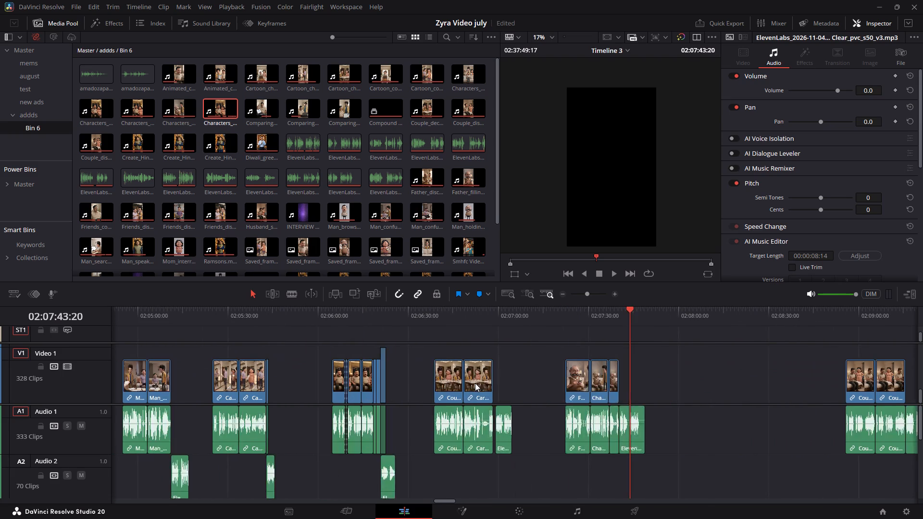
pyautogui.keyDown('ctrl'); pyautogui.scroll(9, 475, 383); pyautogui.keyUp('ctrl')
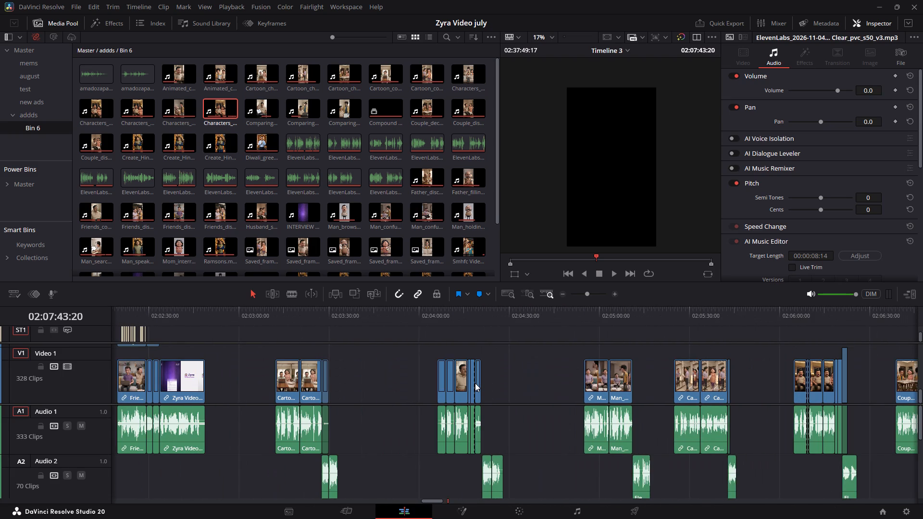
pyautogui.keyDown('ctrl'); pyautogui.scroll(1, 475, 383); pyautogui.keyUp('ctrl')
pyautogui.keyDown('ctrl'); pyautogui.scroll(-1, 475, 383); pyautogui.keyUp('ctrl')
pyautogui.keyDown('ctrl'); pyautogui.scroll(3, 475, 383); pyautogui.keyUp('ctrl')
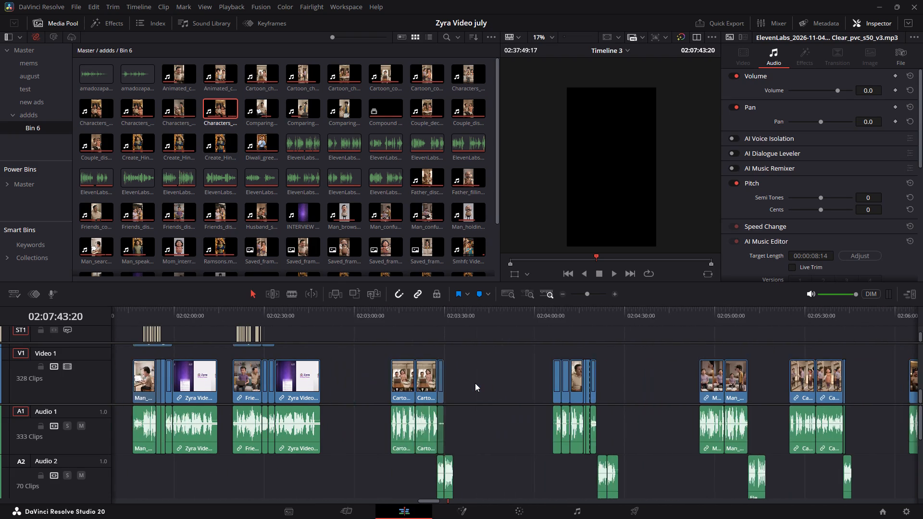
pyautogui.keyDown('ctrl'); pyautogui.scroll(1, 475, 383); pyautogui.keyUp('ctrl')
pyautogui.keyDown('alt'); pyautogui.scroll(-4, 469, 373); pyautogui.keyUp('alt')
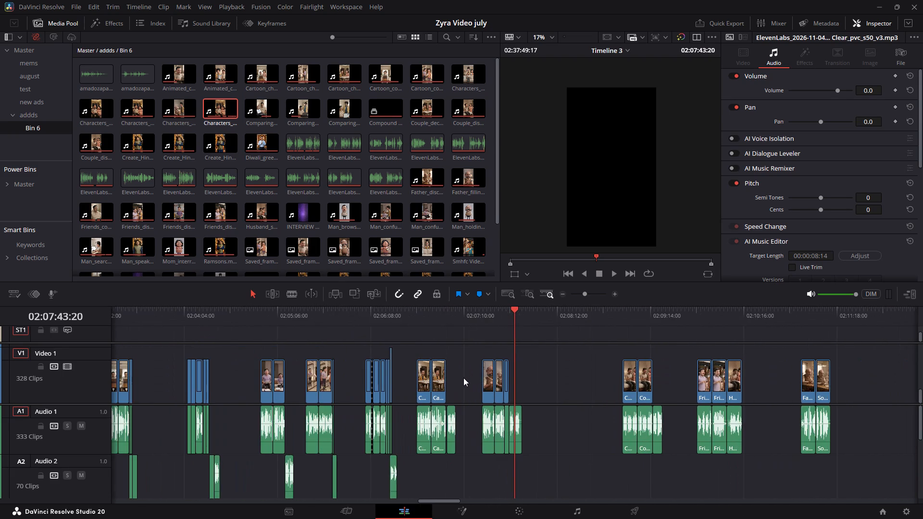
pyautogui.keyDown('ctrl'); pyautogui.scroll(6, 463, 378); pyautogui.keyUp('ctrl')
pyautogui.moveTo(435, 374); pyautogui.dragTo(420, 384)
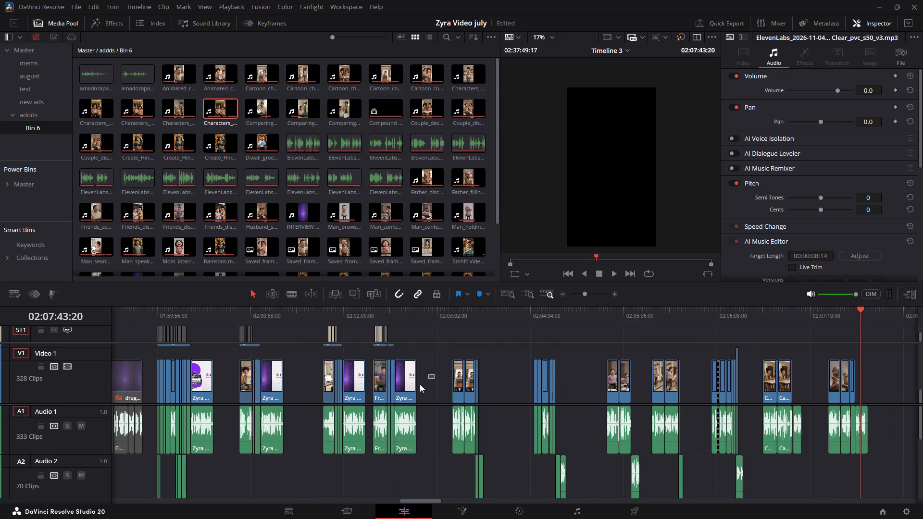
pyautogui.moveTo(420, 384); pyautogui.dragTo(154, 485)
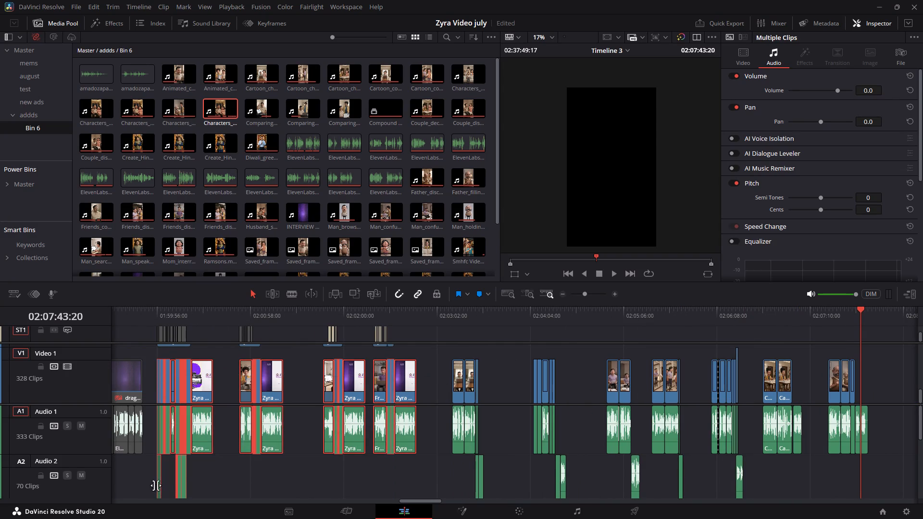
pyautogui.press('d')
pyautogui.click(563, 390)
# Look over the remaining ad sequences and go to the start of the Couple_discussing_insurance_agents sequence at 02:08:55:17.
pyautogui.keyDown('ctrl'); pyautogui.scroll(-1, 563, 389); pyautogui.keyUp('ctrl')
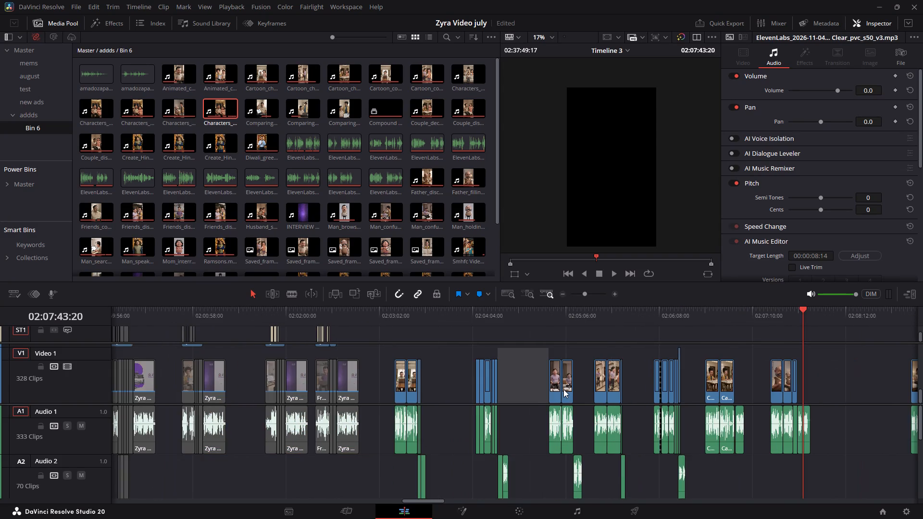
pyautogui.keyDown('ctrl'); pyautogui.scroll(-4, 563, 389); pyautogui.keyUp('ctrl')
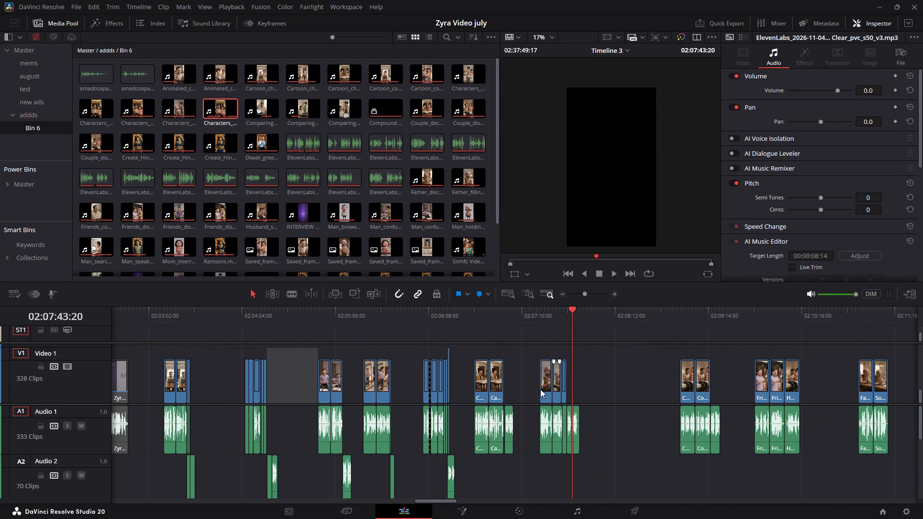
pyautogui.click(426, 323)
pyautogui.keyDown('alt'); pyautogui.scroll(8, 463, 364); pyautogui.keyUp('alt')
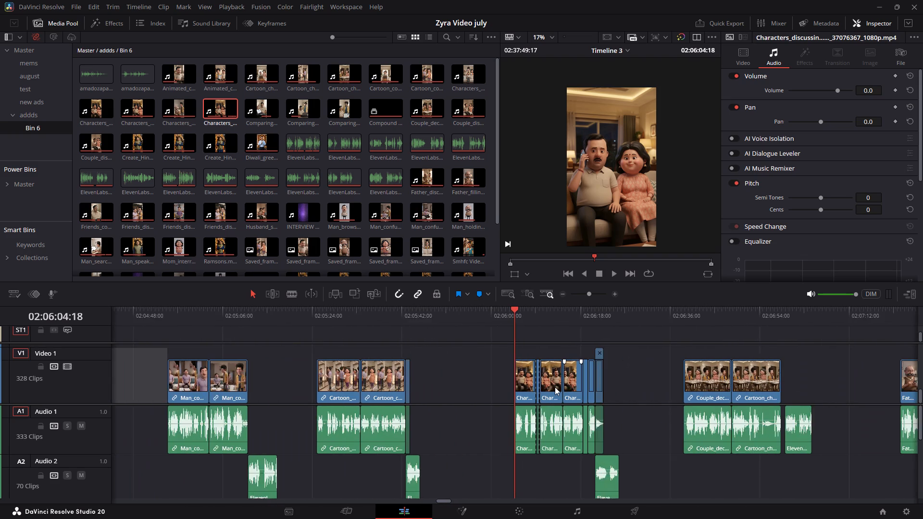
pyautogui.keyDown('alt'); pyautogui.scroll(-5, 554, 388); pyautogui.keyUp('alt')
pyautogui.keyDown('ctrl'); pyautogui.scroll(-6, 642, 393); pyautogui.keyUp('ctrl')
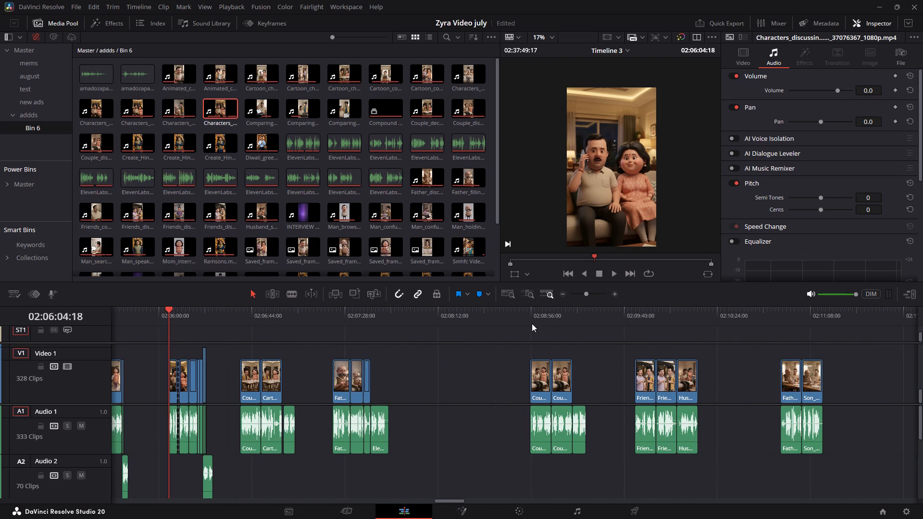
pyautogui.click(531, 320)
pyautogui.keyDown('alt'); pyautogui.scroll(13, 560, 410); pyautogui.keyUp('alt')
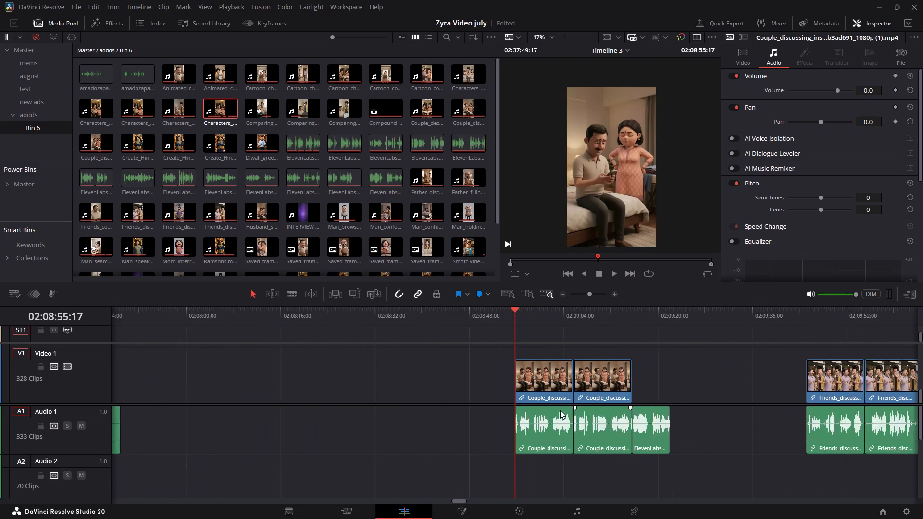
pyautogui.keyDown('alt'); pyautogui.scroll(3, 560, 410); pyautogui.keyUp('alt')
pyautogui.keyDown('ctrl'); pyautogui.scroll(-4, 560, 410); pyautogui.keyUp('ctrl')
pyautogui.keyDown('shift'); pyautogui.scroll(1, 559, 449); pyautogui.keyUp('shift')
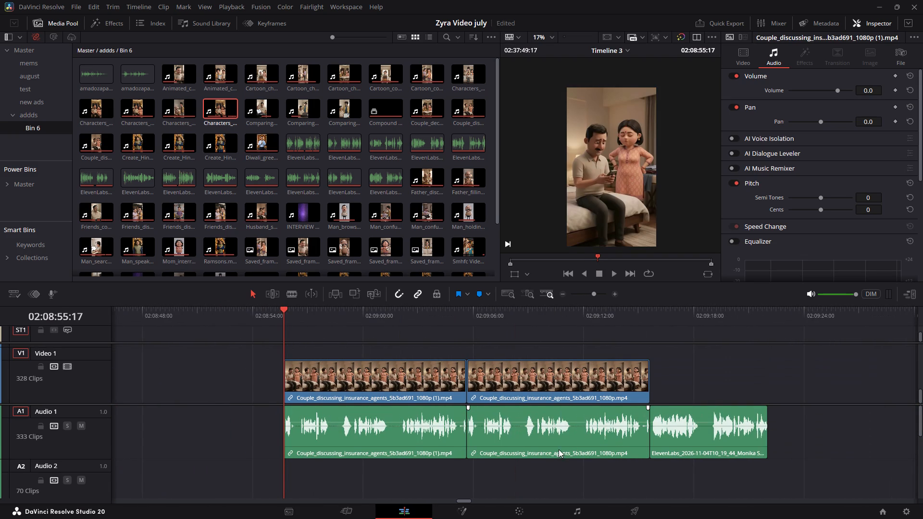
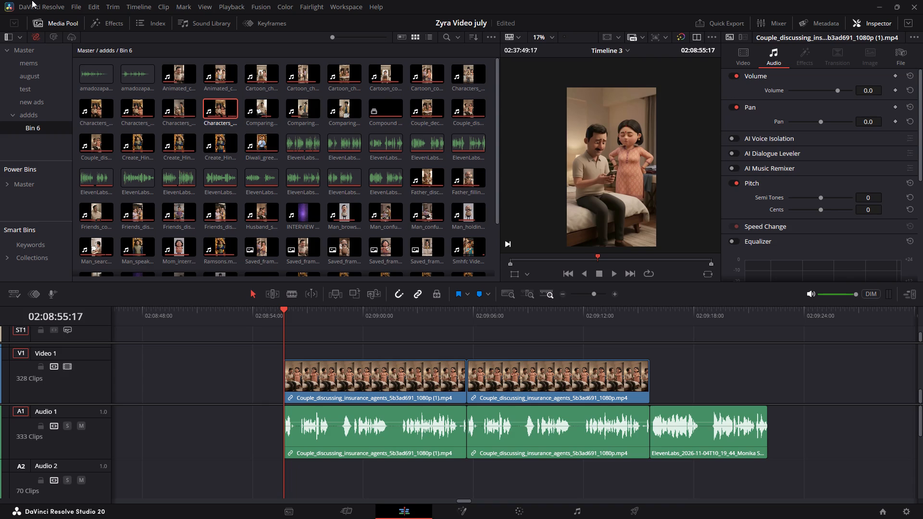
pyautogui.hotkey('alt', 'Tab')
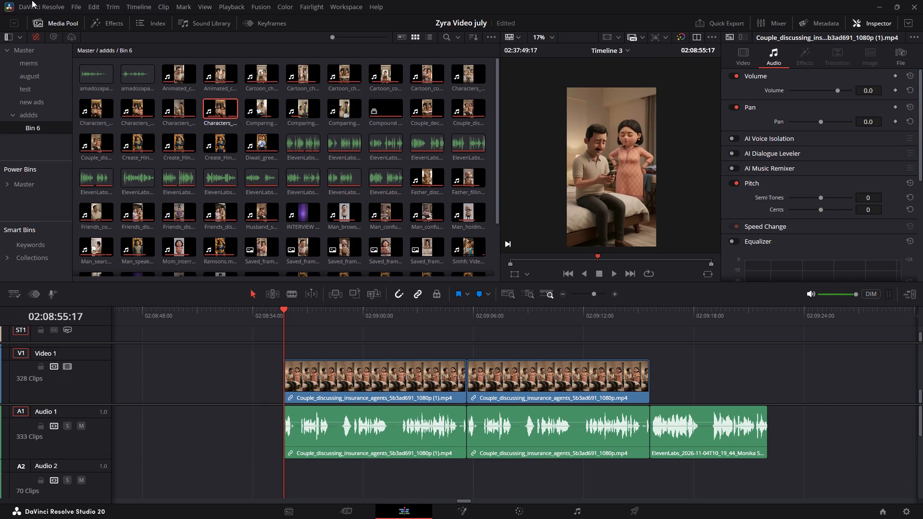
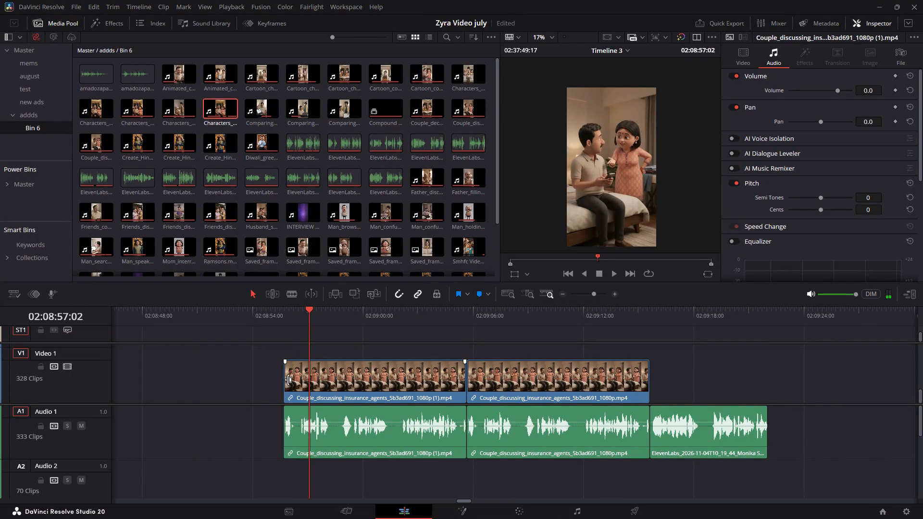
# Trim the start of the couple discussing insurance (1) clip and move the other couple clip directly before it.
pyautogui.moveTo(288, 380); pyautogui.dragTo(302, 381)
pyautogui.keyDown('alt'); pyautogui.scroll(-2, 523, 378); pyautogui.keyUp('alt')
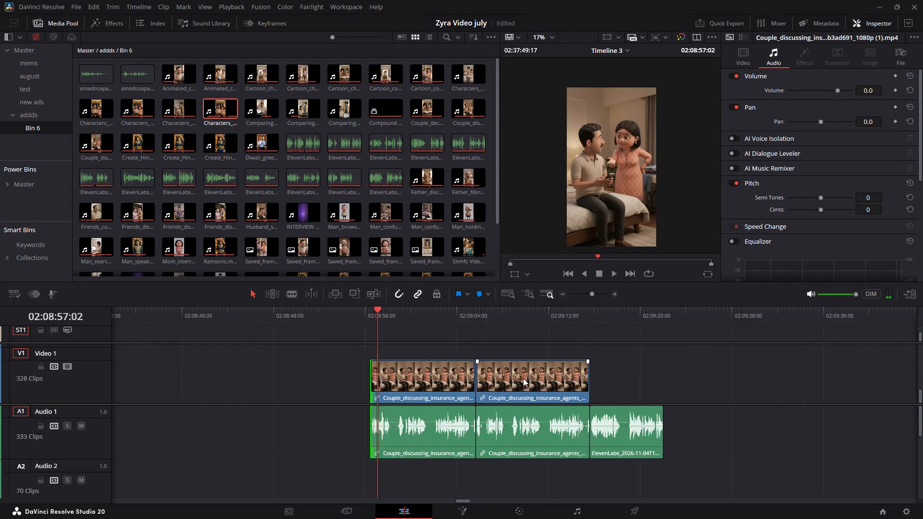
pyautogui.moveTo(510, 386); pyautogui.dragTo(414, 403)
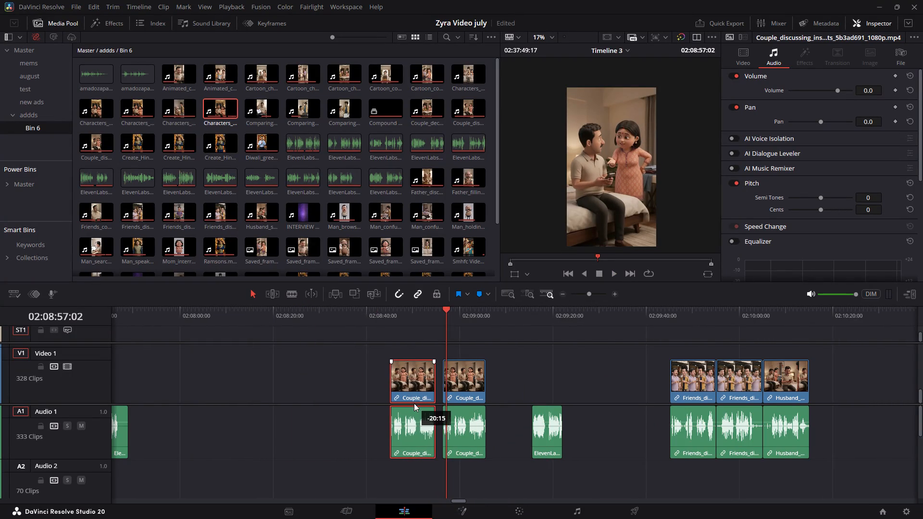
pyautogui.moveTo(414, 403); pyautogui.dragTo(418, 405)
# Move the ElevenLabs voiceover back so it directly follows the second couple clip.
pyautogui.moveTo(545, 420); pyautogui.dragTo(510, 424)
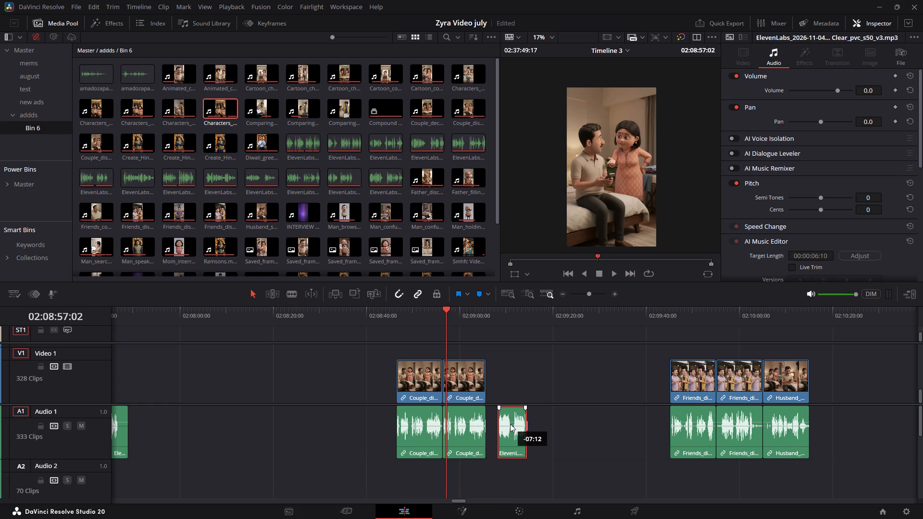
pyautogui.moveTo(510, 424); pyautogui.dragTo(502, 424)
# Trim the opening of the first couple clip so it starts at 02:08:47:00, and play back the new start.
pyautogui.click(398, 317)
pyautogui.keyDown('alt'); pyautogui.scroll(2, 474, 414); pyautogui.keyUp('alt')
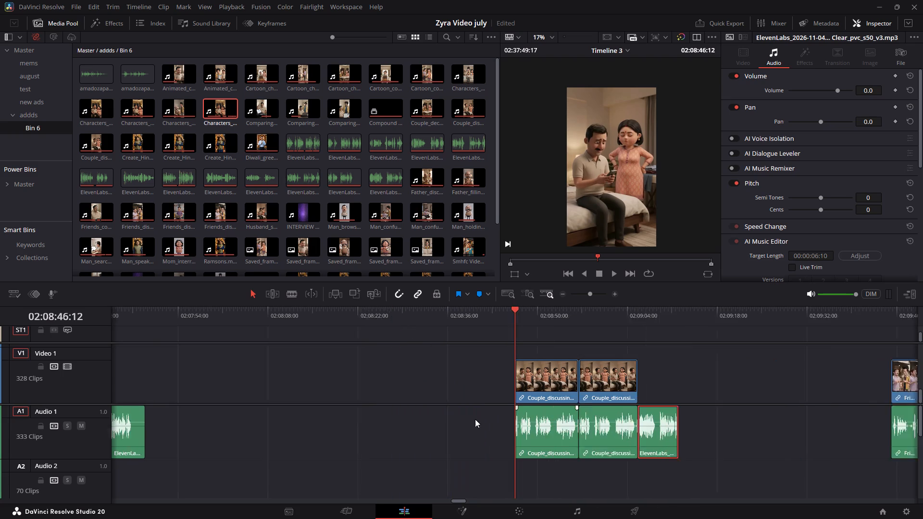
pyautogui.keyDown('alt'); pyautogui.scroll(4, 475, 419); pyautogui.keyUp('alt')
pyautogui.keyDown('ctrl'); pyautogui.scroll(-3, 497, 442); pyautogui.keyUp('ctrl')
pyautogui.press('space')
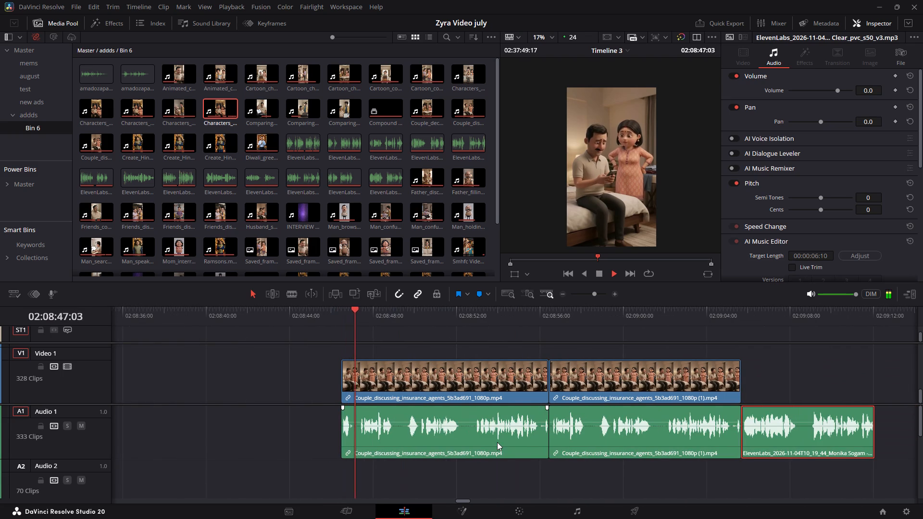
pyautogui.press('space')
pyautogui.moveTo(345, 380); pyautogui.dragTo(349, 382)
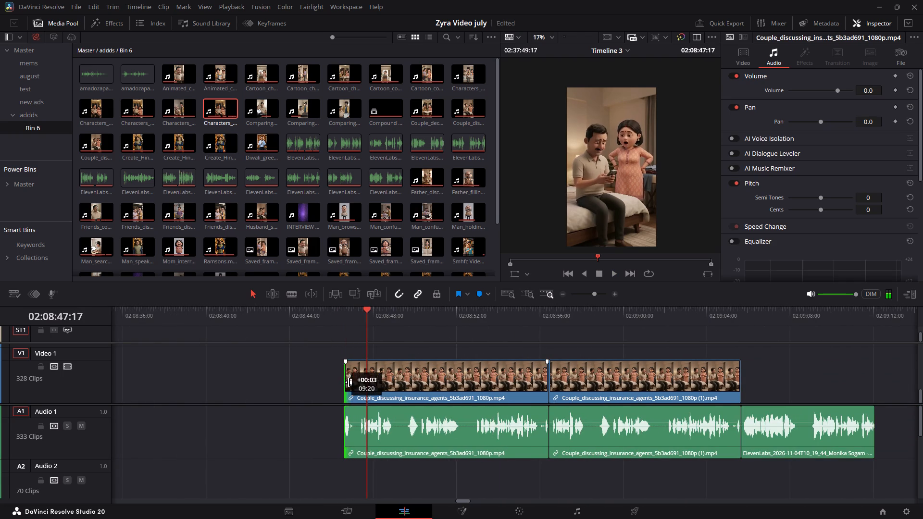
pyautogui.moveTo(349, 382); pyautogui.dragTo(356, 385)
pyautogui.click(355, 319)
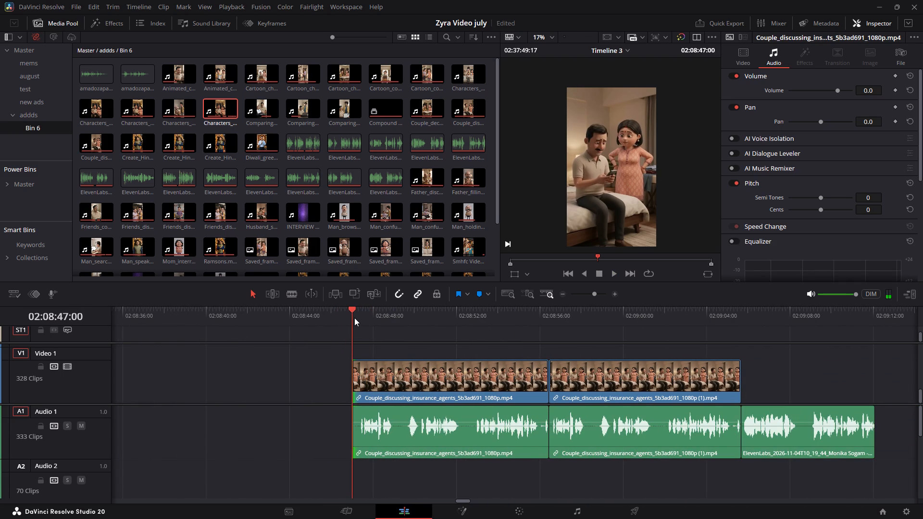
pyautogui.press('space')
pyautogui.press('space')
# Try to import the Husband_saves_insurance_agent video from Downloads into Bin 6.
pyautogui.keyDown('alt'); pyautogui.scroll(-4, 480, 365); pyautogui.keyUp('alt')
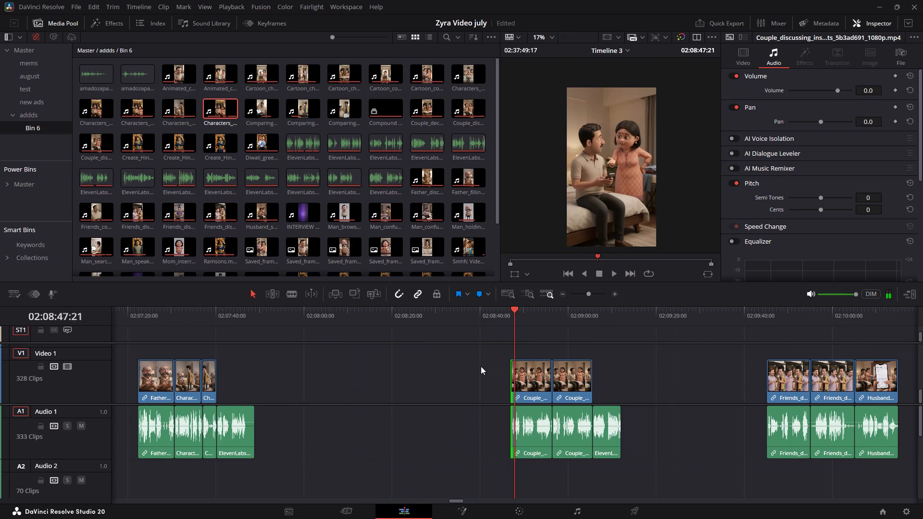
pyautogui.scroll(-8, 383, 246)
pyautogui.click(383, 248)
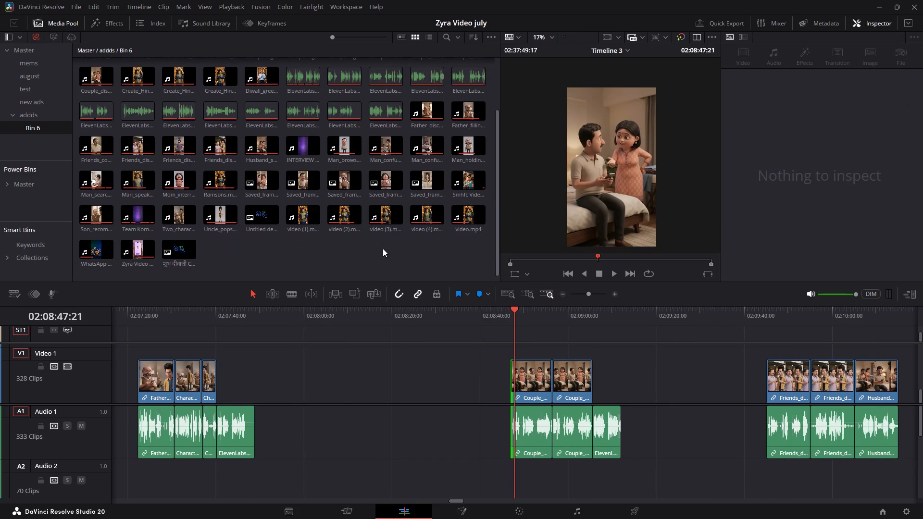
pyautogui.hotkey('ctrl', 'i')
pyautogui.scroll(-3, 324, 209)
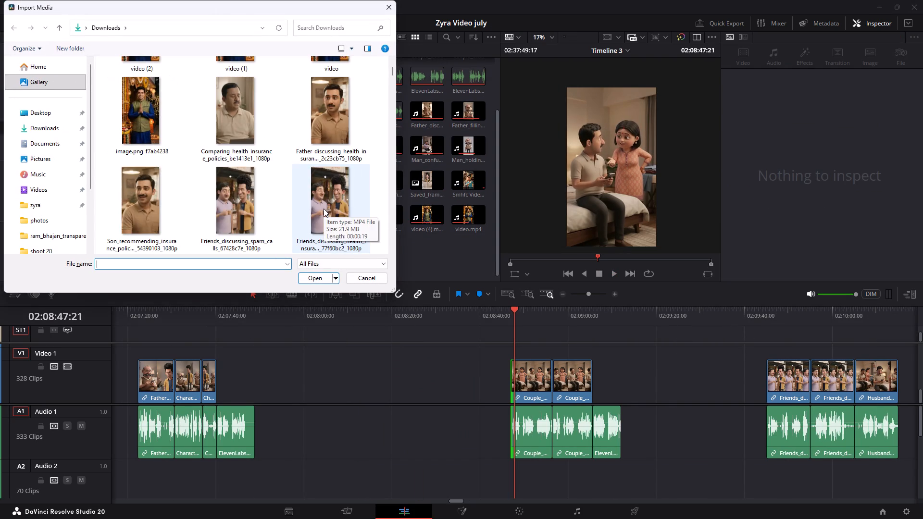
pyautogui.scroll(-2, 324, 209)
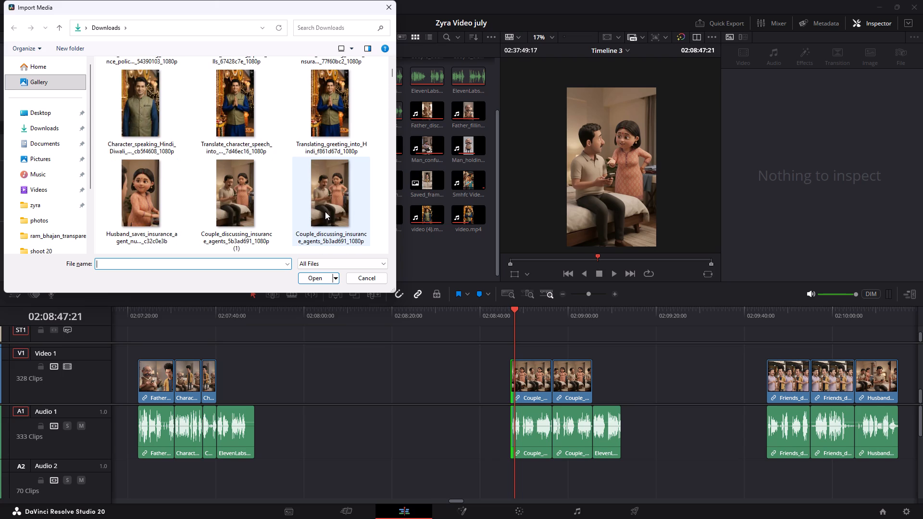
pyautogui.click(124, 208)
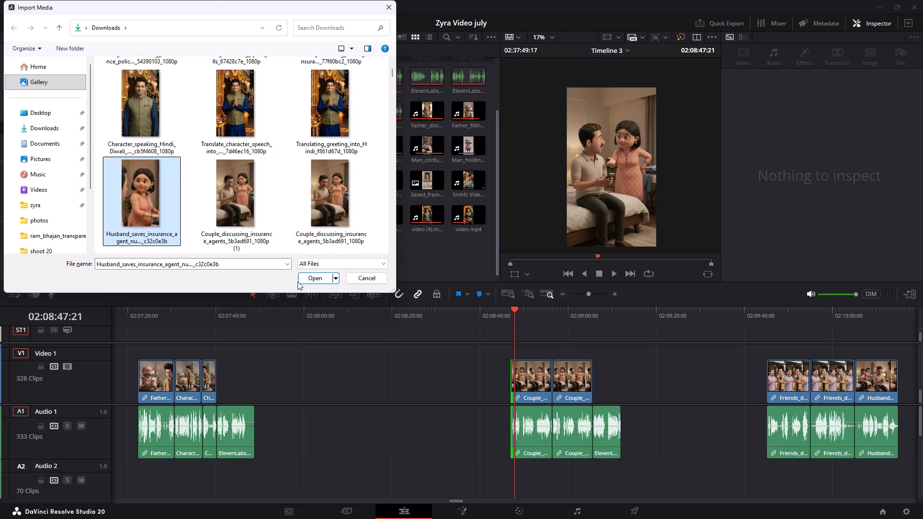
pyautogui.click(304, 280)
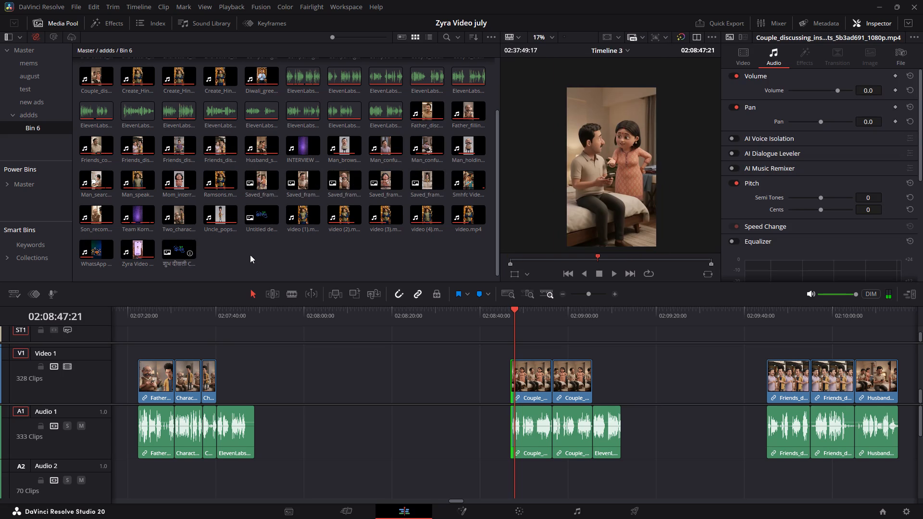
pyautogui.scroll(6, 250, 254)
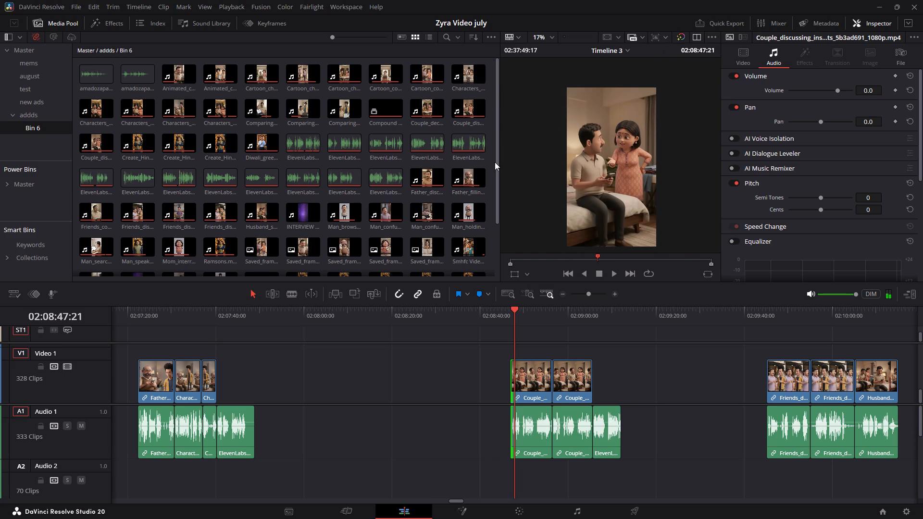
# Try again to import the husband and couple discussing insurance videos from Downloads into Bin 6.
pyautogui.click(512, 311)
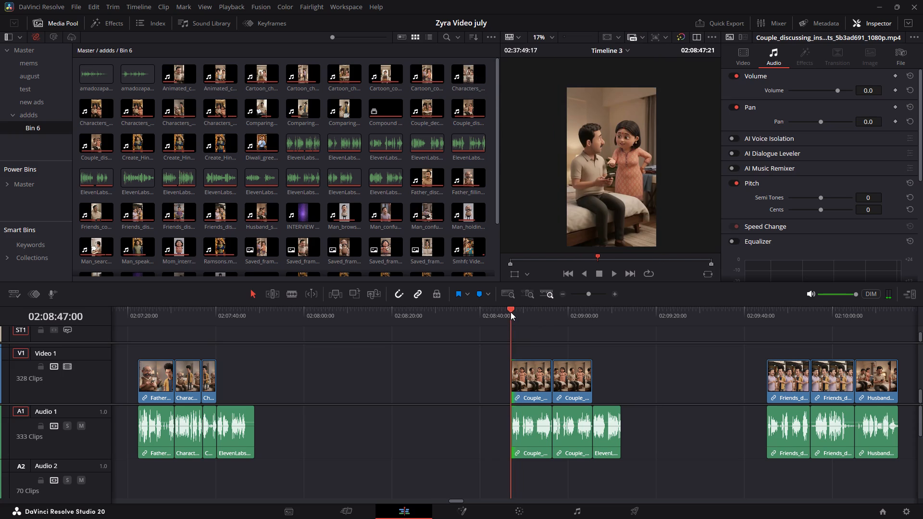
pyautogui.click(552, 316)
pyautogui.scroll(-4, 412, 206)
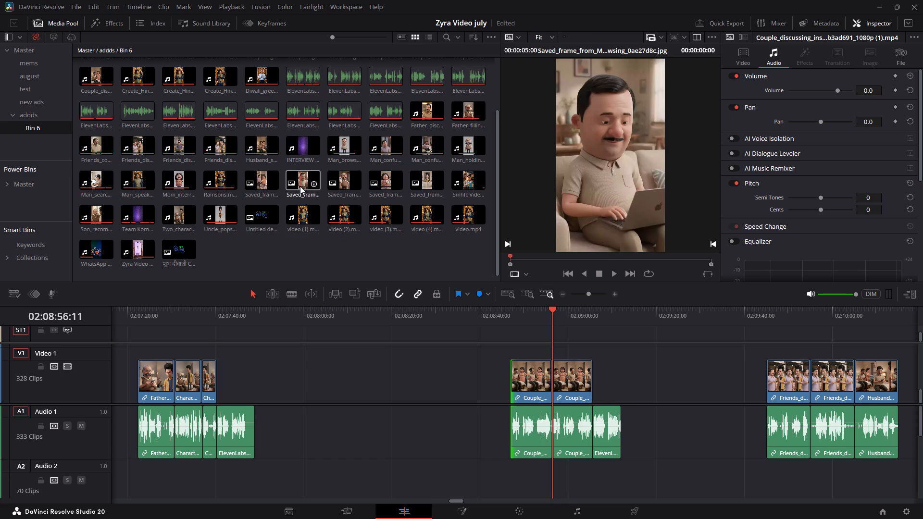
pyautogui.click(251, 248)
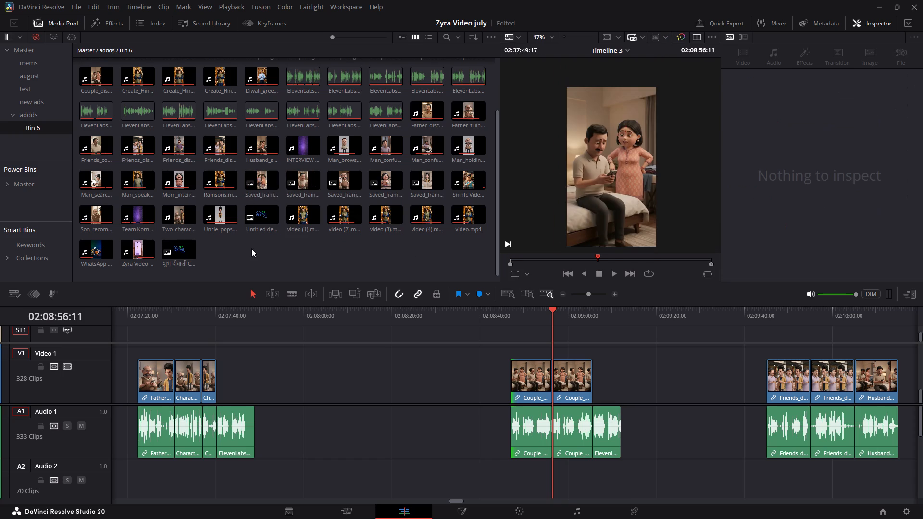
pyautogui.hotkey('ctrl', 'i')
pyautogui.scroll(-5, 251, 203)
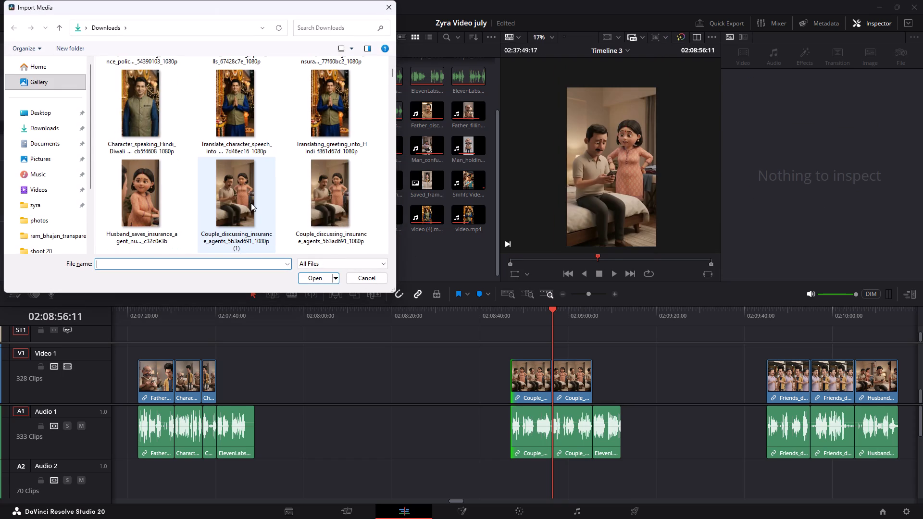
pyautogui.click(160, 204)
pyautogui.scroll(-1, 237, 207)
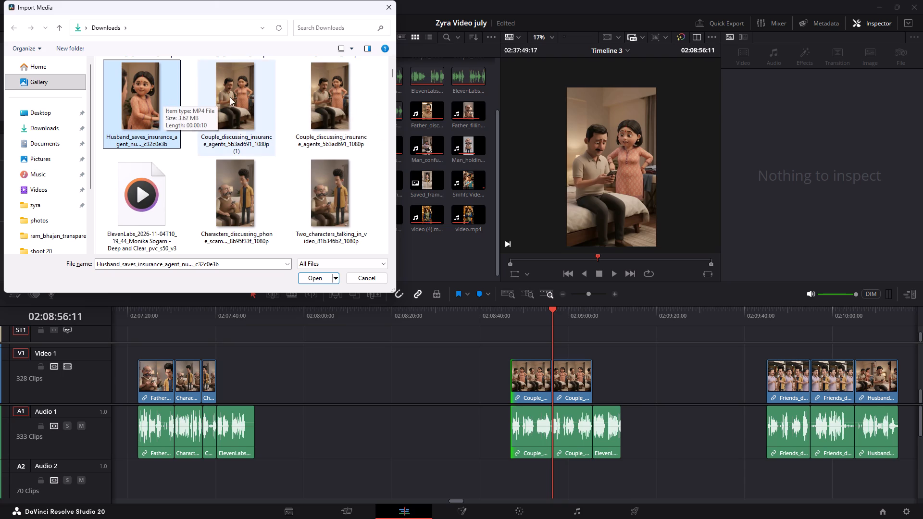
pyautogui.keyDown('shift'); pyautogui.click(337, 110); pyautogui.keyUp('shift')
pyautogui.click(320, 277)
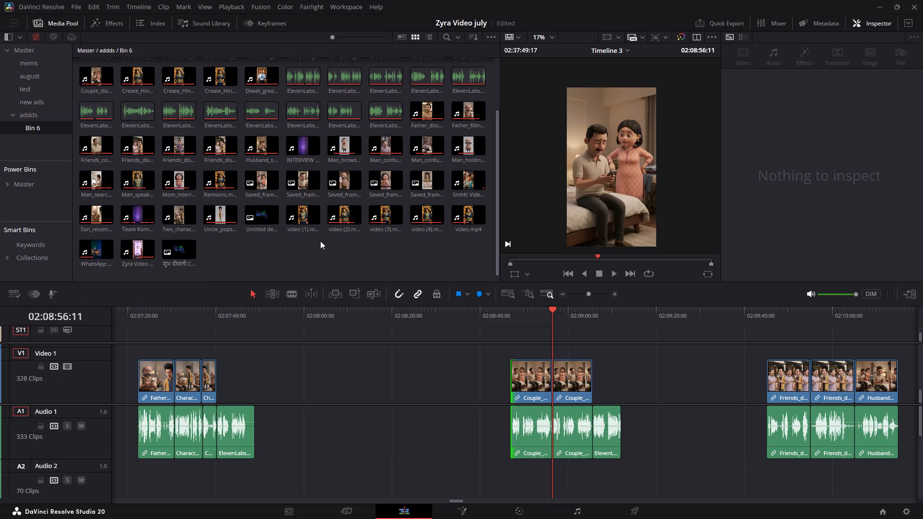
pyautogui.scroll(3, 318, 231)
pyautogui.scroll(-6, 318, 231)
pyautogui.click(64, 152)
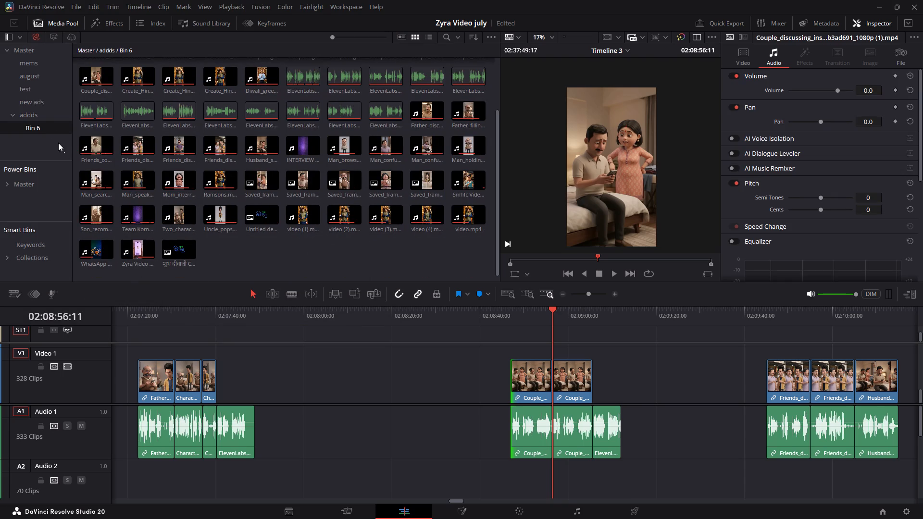
# Import the Husband_saves_insurance_agent video and both Couple_discussing_insurance_agents videos from Downloads into the addds bin.
pyautogui.click(48, 121)
pyautogui.click(47, 118)
pyautogui.scroll(-5, 273, 174)
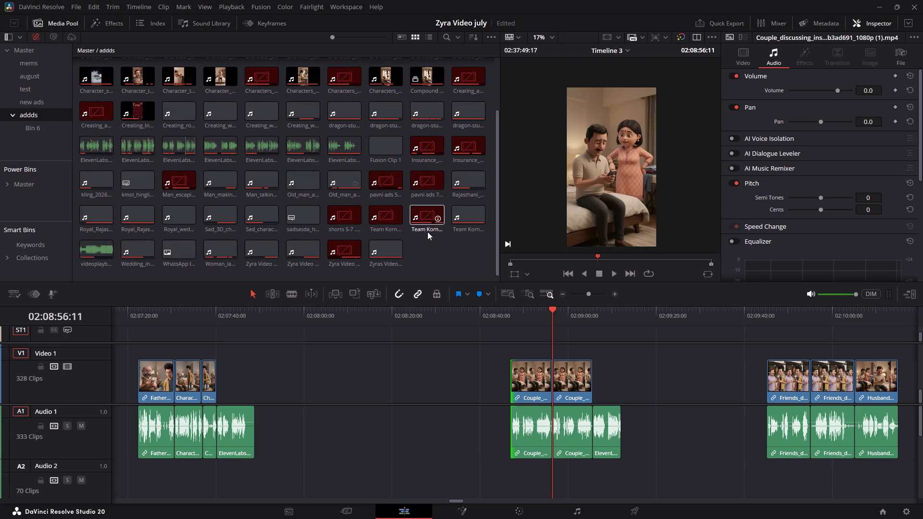
pyautogui.click(447, 254)
pyautogui.hotkey('ctrl', 'i')
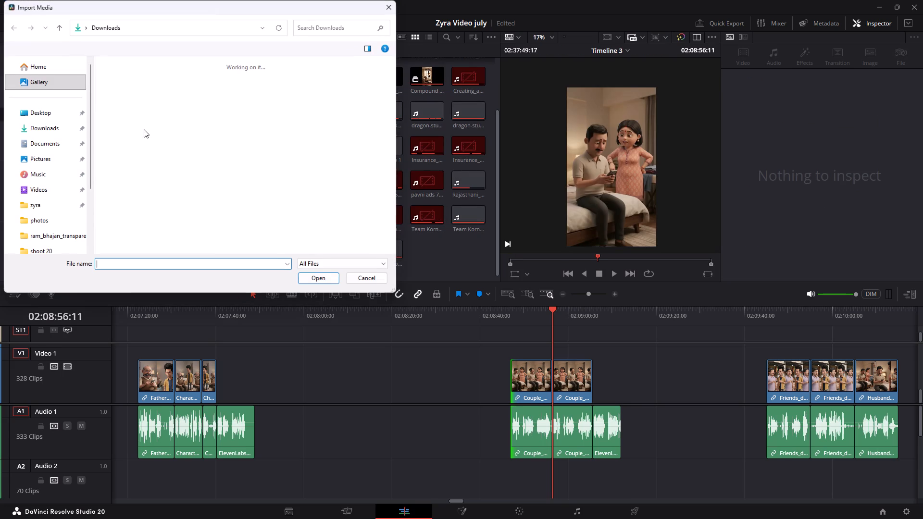
pyautogui.scroll(-8, 175, 150)
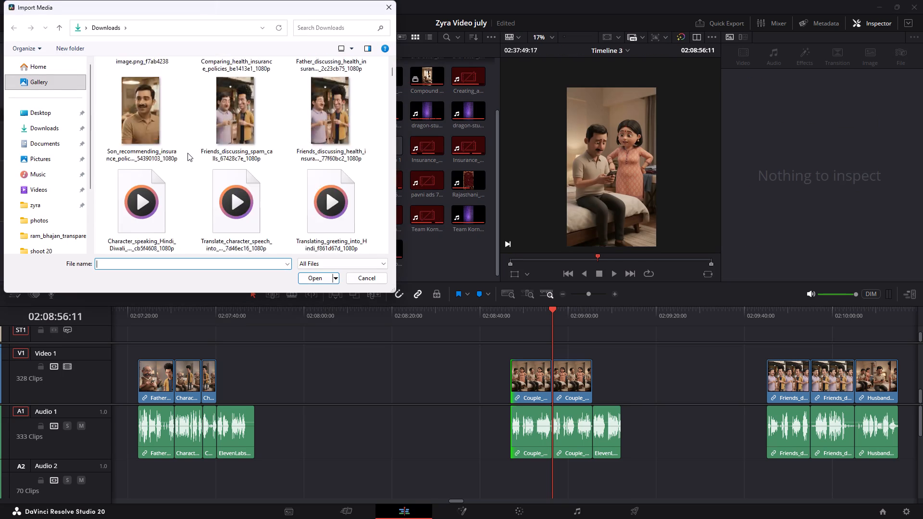
pyautogui.scroll(-2, 187, 153)
pyautogui.click(159, 120)
pyautogui.keyDown('shift'); pyautogui.click(290, 120); pyautogui.keyUp('shift')
pyautogui.keyDown('shift'); pyautogui.click(324, 124); pyautogui.keyUp('shift')
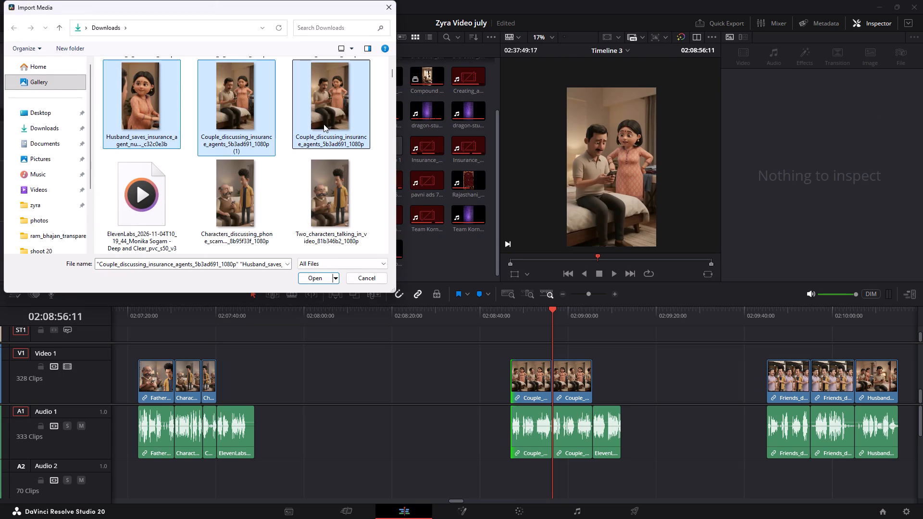
pyautogui.press('Return')
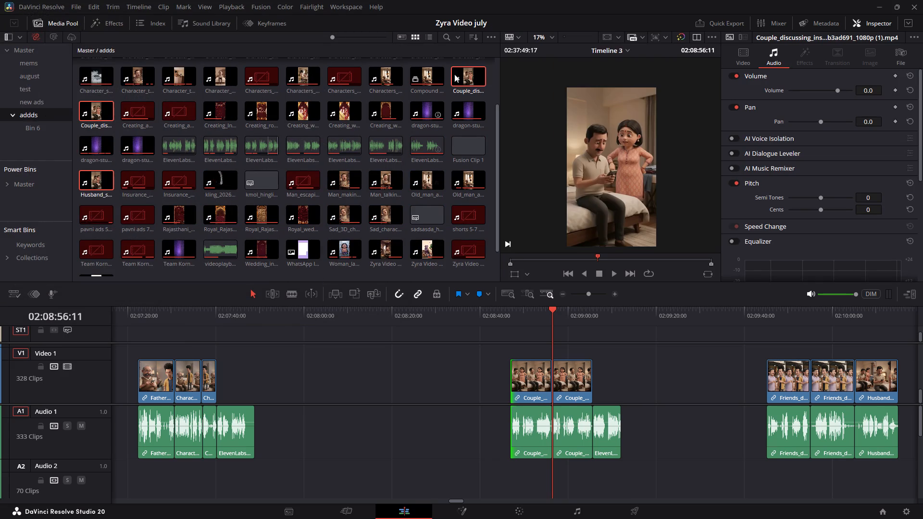
# Replace the two trimmed couple clips on the timeline with the three imported clips, placing them just before the ElevenLabs voiceover.
pyautogui.moveTo(461, 76); pyautogui.dragTo(347, 396)
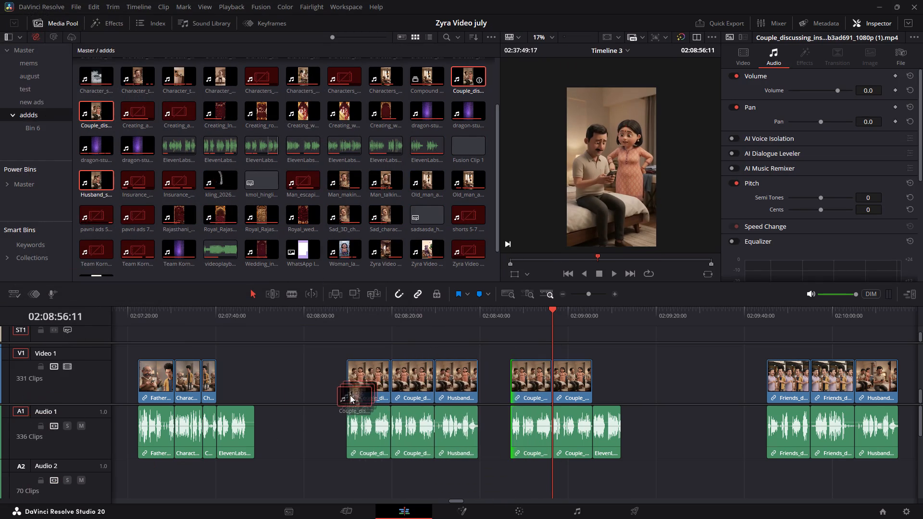
pyautogui.moveTo(487, 377); pyautogui.dragTo(586, 437)
pyautogui.press('BackSpace')
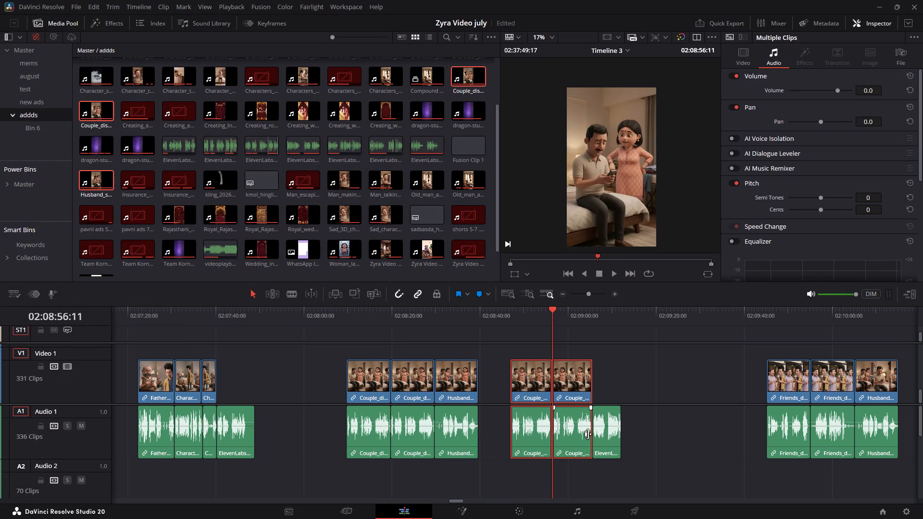
pyautogui.moveTo(310, 361); pyautogui.dragTo(459, 421)
pyautogui.moveTo(462, 393); pyautogui.dragTo(551, 400)
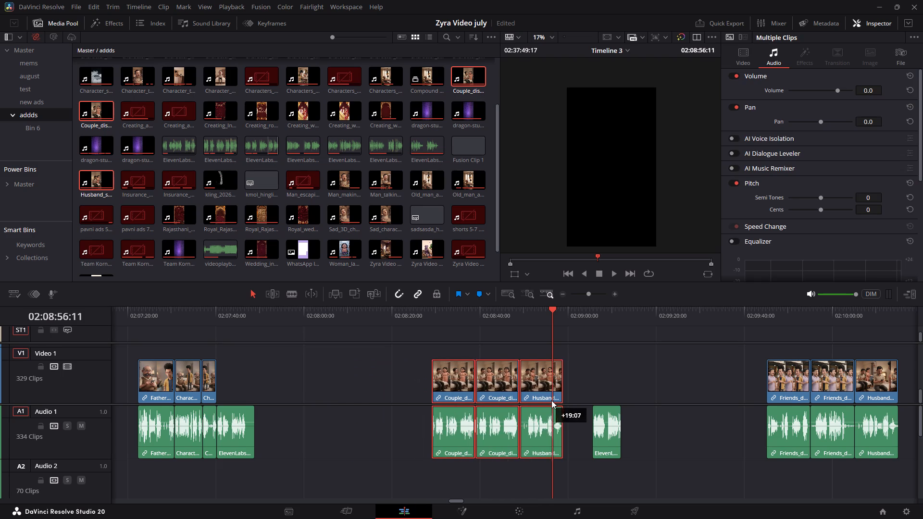
pyautogui.moveTo(551, 400); pyautogui.dragTo(565, 400)
# Switch to another open application.
pyautogui.hotkey('alt', 'Tab')
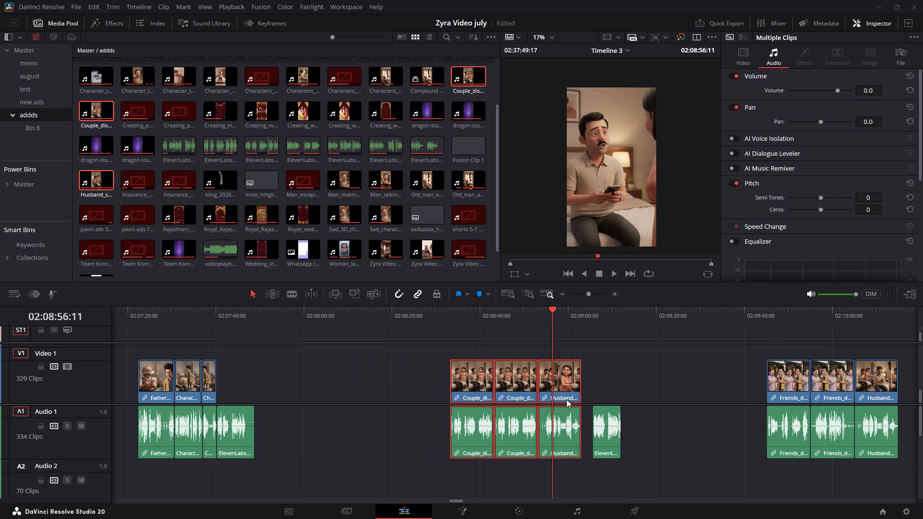
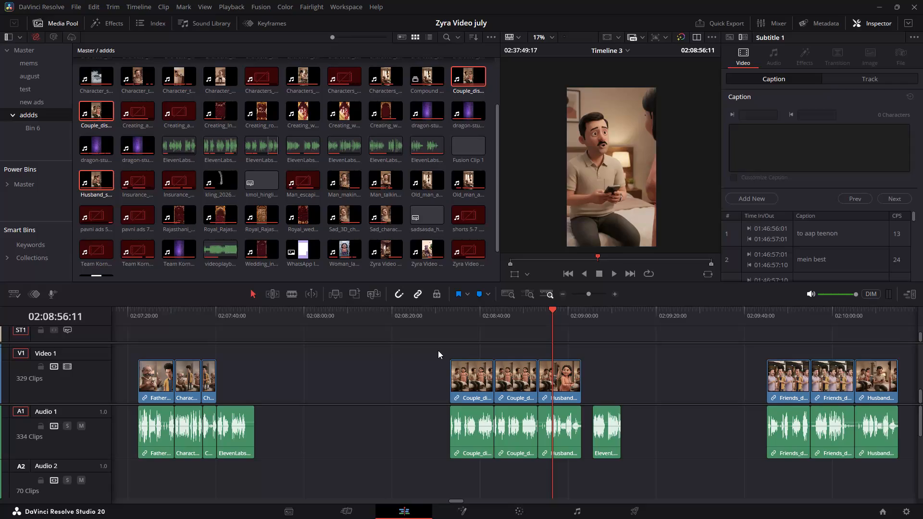
# Review the couple ad and trim about 0.6 seconds off the start of the Husband_saves_insurance_agent clip.
pyautogui.keyDown('alt'); pyautogui.scroll(4, 454, 365); pyautogui.keyUp('alt')
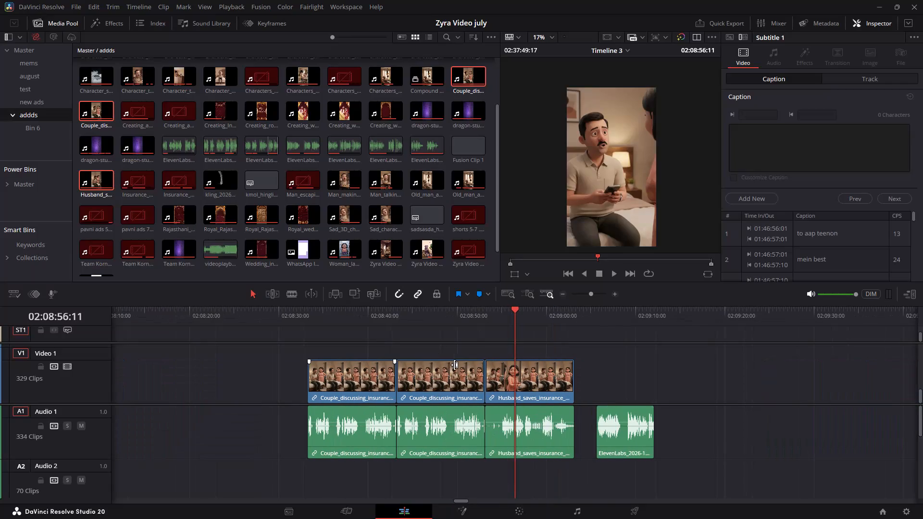
pyautogui.click(304, 317)
pyautogui.press('space')
pyautogui.press('space')
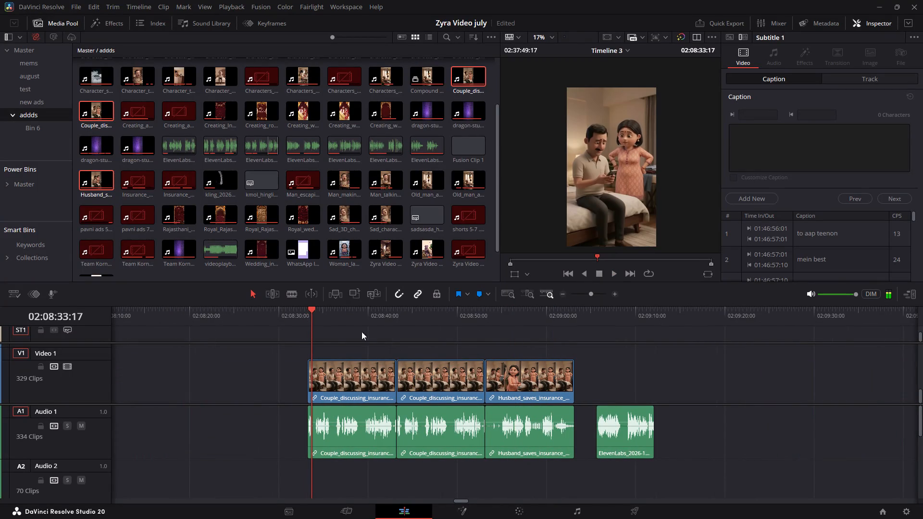
pyautogui.click(486, 319)
pyautogui.press('space')
pyautogui.keyDown('alt'); pyautogui.scroll(4, 518, 394); pyautogui.keyUp('alt')
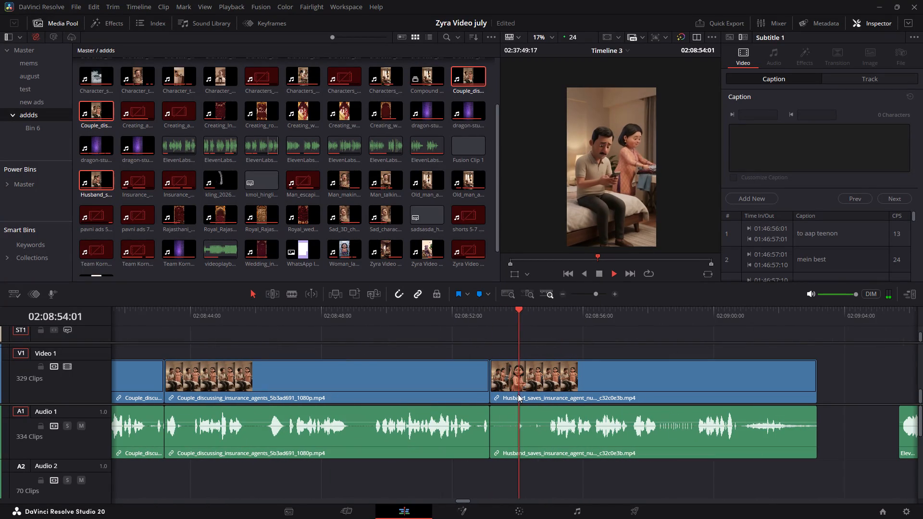
pyautogui.press('space')
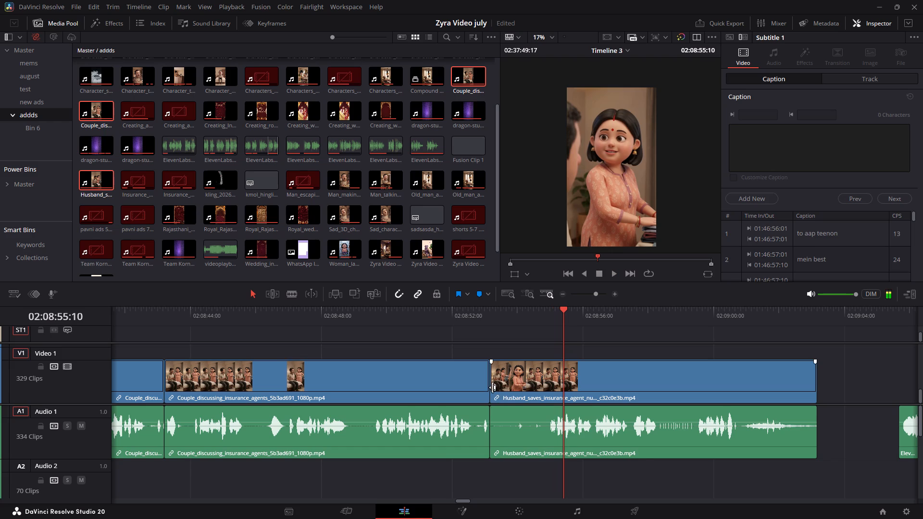
pyautogui.moveTo(492, 387); pyautogui.dragTo(513, 394)
# Play the husband clip through and trim its end back to about 02:09:00:20.
pyautogui.click(515, 330)
pyautogui.click(512, 318)
pyautogui.press('space')
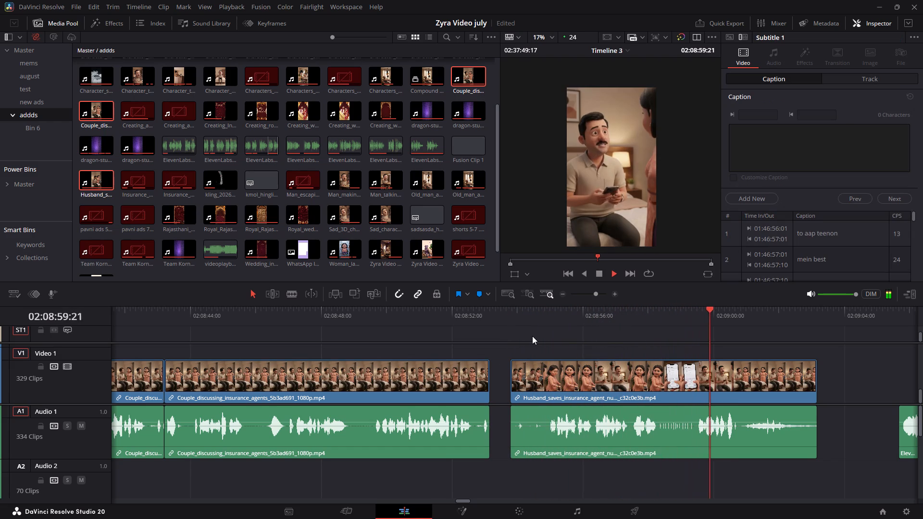
pyautogui.press('space')
pyautogui.keyDown('alt'); pyautogui.scroll(-3, 747, 361); pyautogui.keyUp('alt')
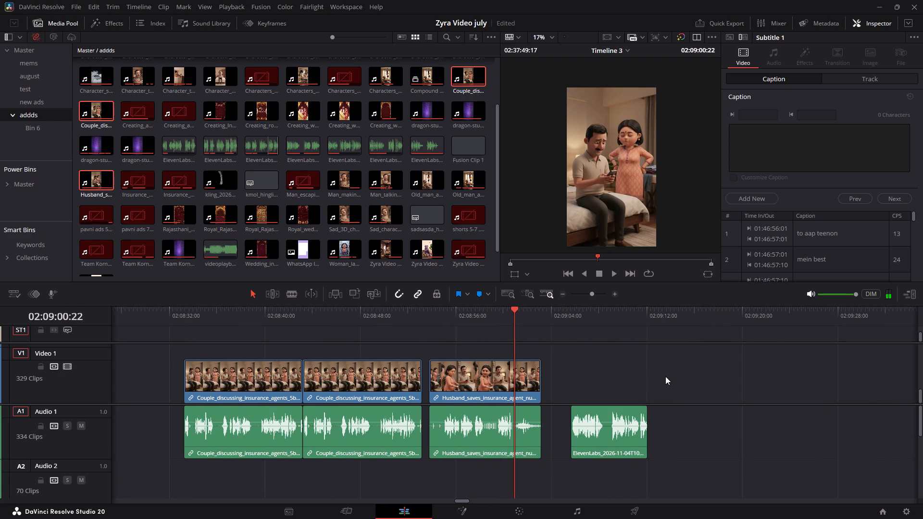
pyautogui.press('space')
pyautogui.press('space')
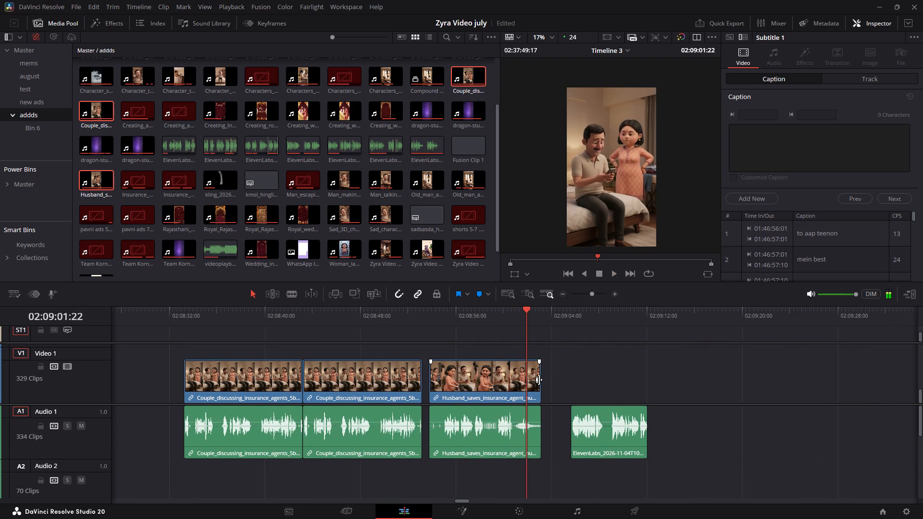
pyautogui.moveTo(539, 380); pyautogui.dragTo(512, 385)
# Delete the first of the two Couple_discussing_insurance_agents clips from the couple ad.
pyautogui.click(271, 387)
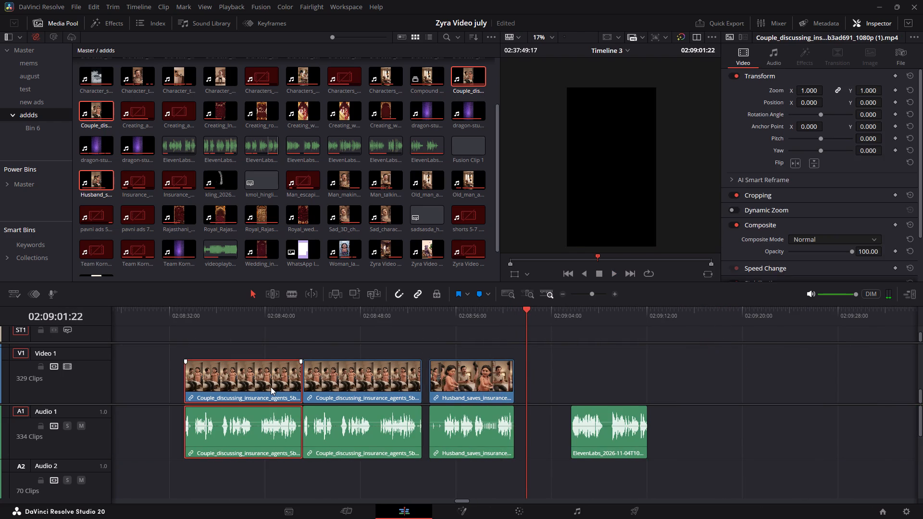
pyautogui.press('BackSpace')
# Trim about 0.7 seconds off the remaining couple clip's start and move the husband clip directly before it.
pyautogui.moveTo(305, 371); pyautogui.dragTo(312, 374)
pyautogui.moveTo(489, 384); pyautogui.dragTo(285, 386)
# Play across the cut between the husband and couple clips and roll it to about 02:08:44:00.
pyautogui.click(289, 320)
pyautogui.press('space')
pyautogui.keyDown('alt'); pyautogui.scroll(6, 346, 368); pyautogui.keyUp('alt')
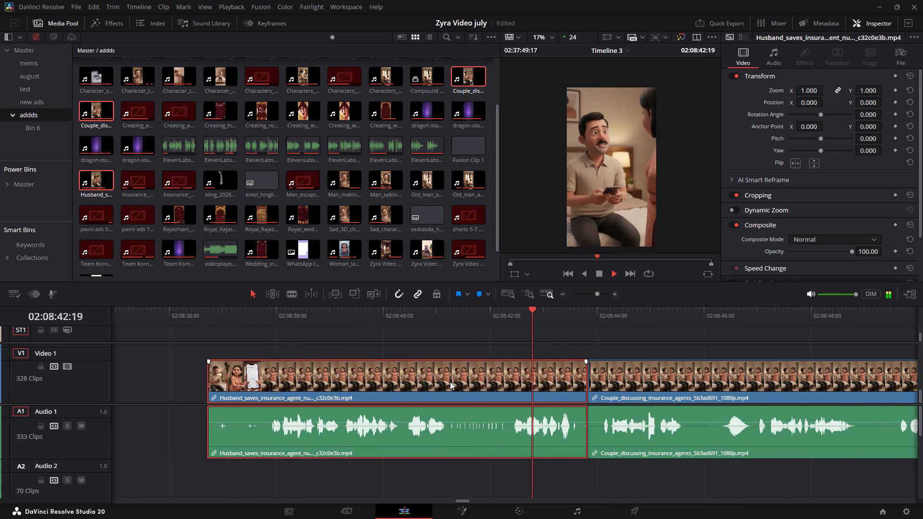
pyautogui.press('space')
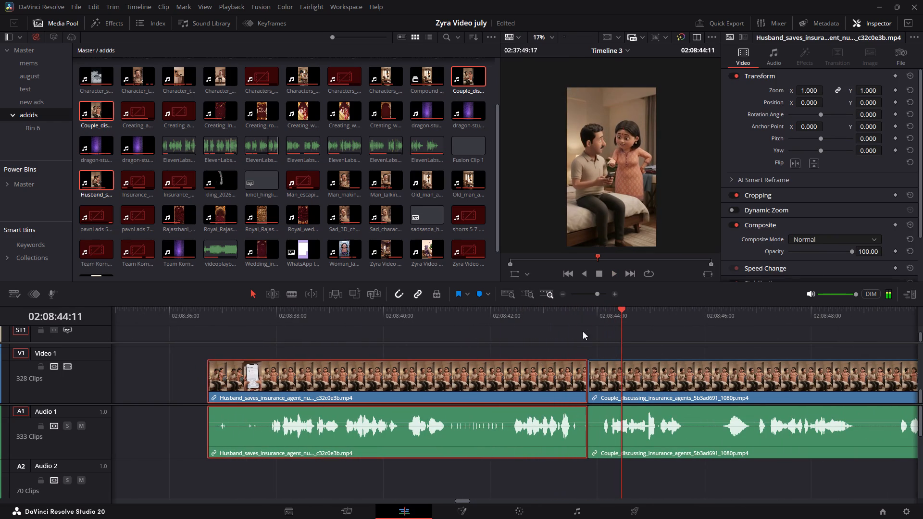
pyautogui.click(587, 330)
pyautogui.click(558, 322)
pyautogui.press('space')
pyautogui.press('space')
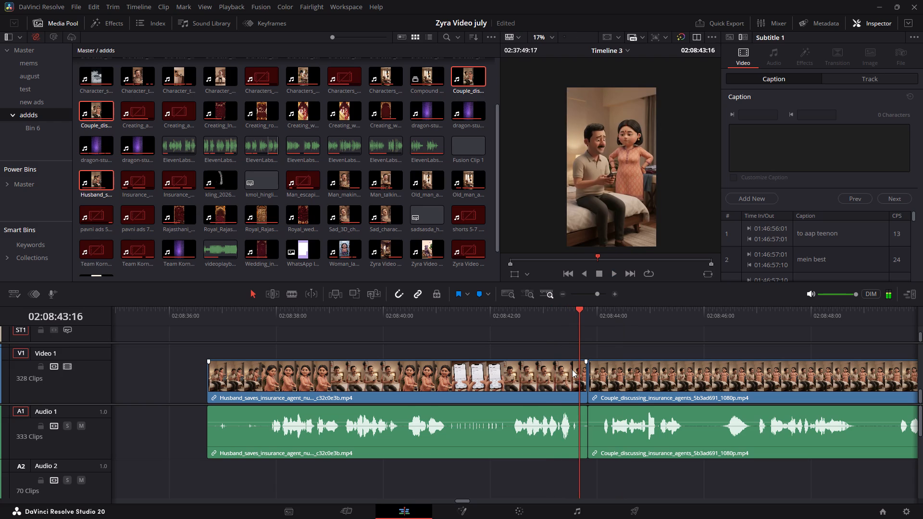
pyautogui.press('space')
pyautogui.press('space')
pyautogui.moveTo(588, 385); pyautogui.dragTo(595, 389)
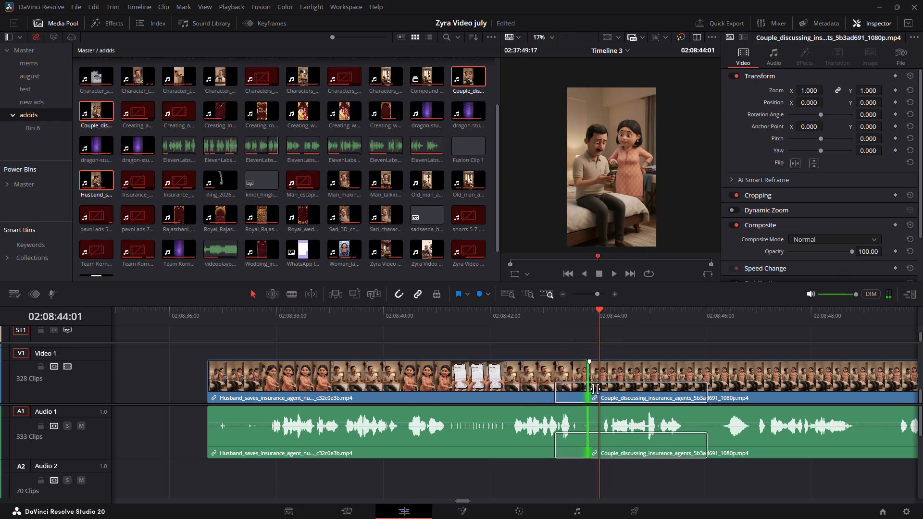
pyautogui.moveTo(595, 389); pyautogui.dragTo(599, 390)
# Recheck the husband-to-couple transition and roll the cut earlier, to about 02:08:43:18.
pyautogui.click(547, 301)
pyautogui.click(545, 312)
pyautogui.press('space')
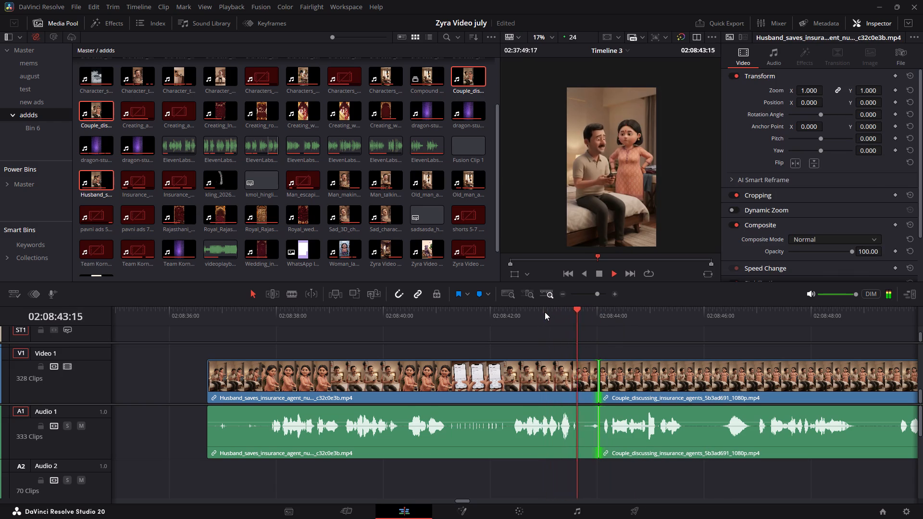
pyautogui.press('space')
pyautogui.click(545, 312)
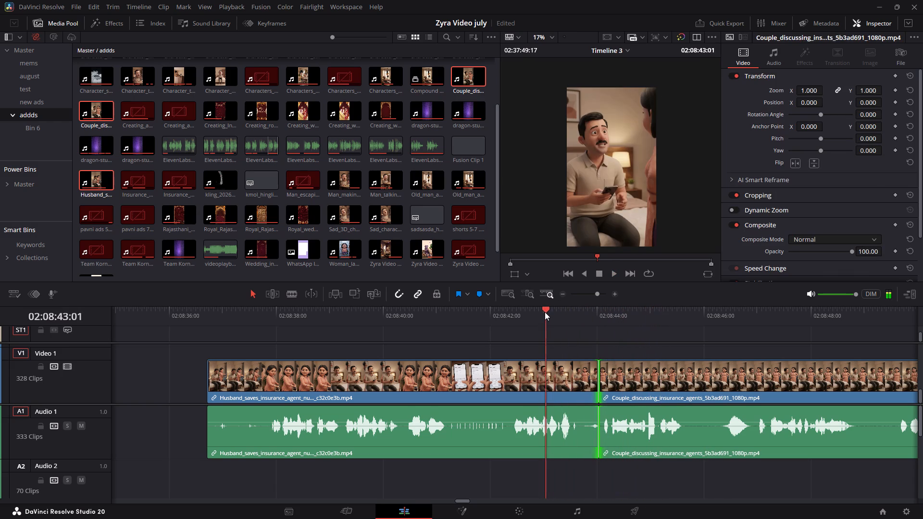
pyautogui.press('space')
pyautogui.press('space')
pyautogui.click(547, 314)
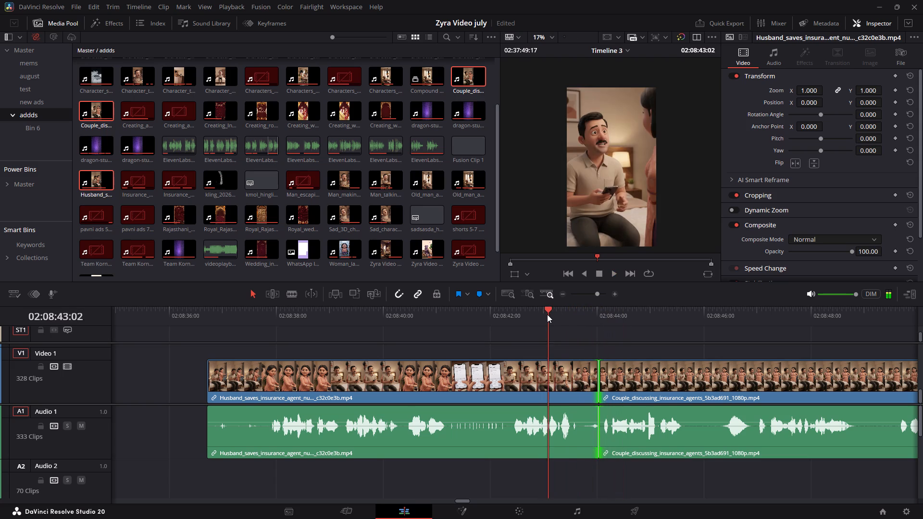
pyautogui.press('space')
pyautogui.press('space')
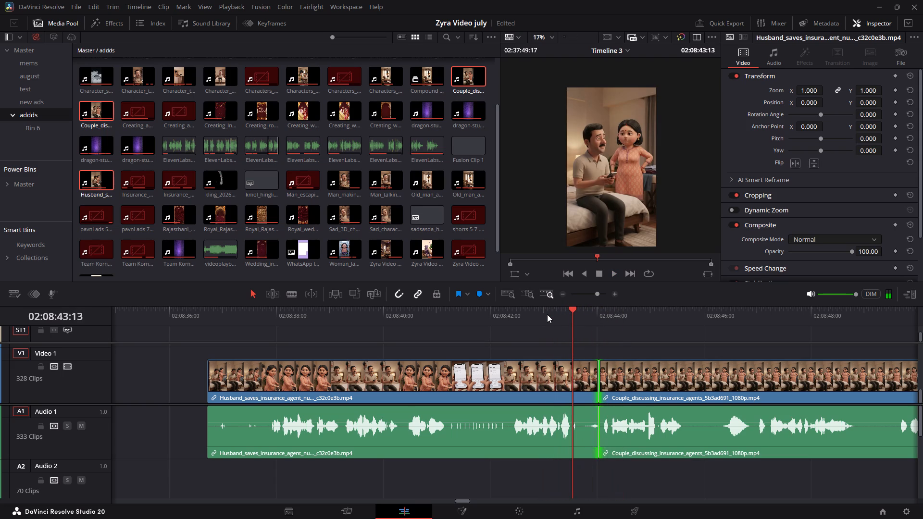
pyautogui.press('Left')
pyautogui.press('Left')
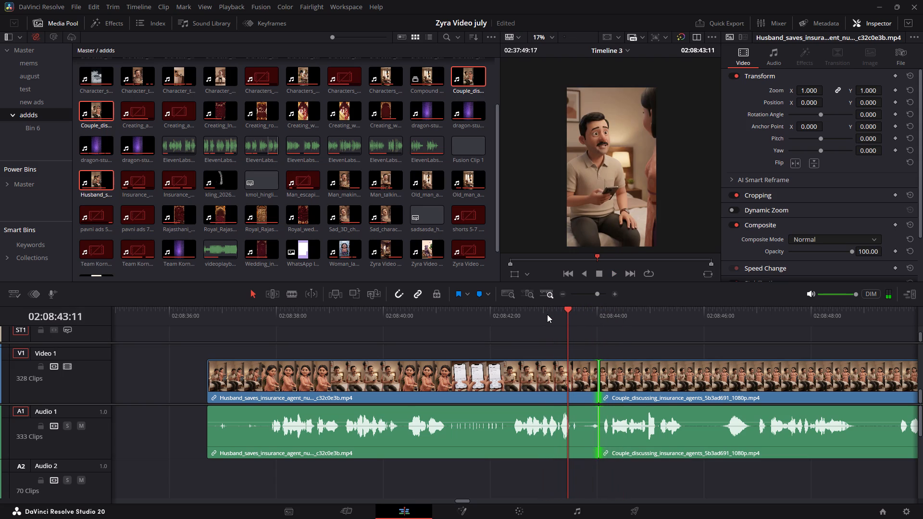
pyautogui.press('space')
pyautogui.click(572, 316)
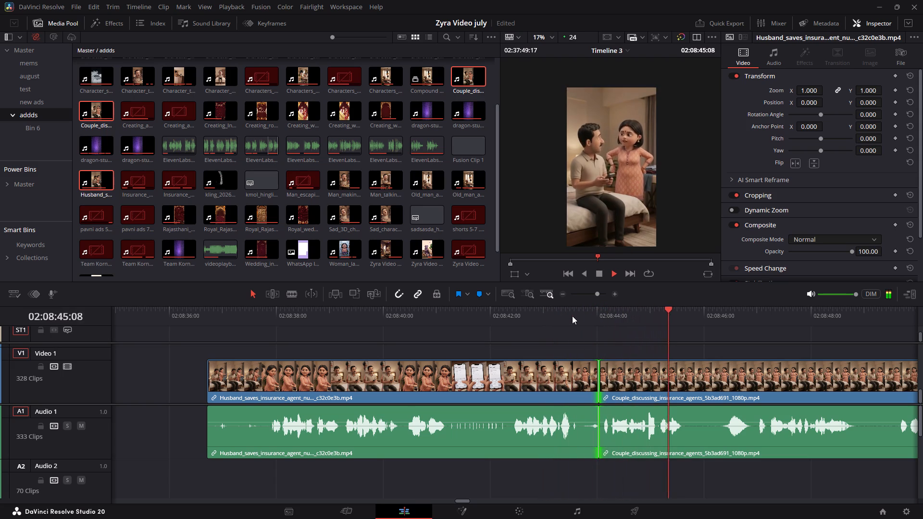
pyautogui.press('space')
pyautogui.moveTo(600, 382); pyautogui.dragTo(588, 383)
# Trim about five frames off the husband clip's end and close the gap before the couple clip.
pyautogui.click(546, 335)
pyautogui.click(535, 325)
pyautogui.press('space')
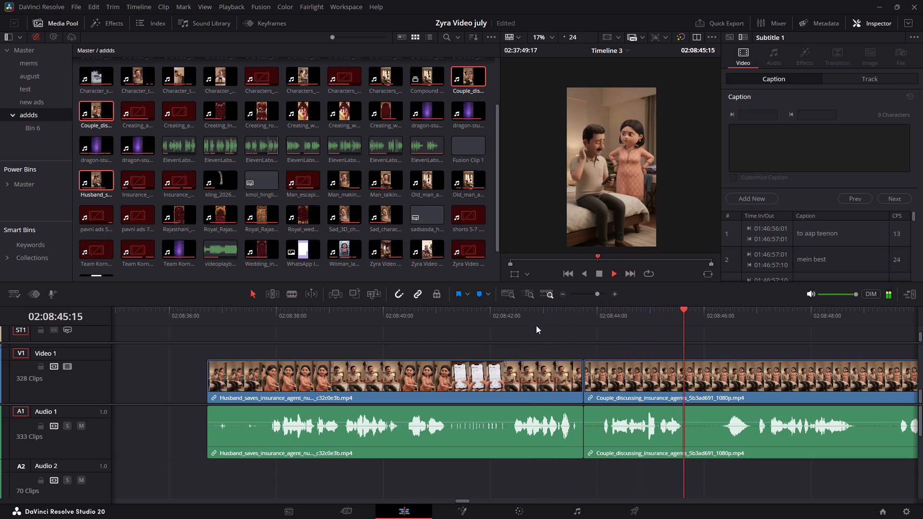
pyautogui.press('space')
pyautogui.moveTo(577, 369); pyautogui.dragTo(568, 370)
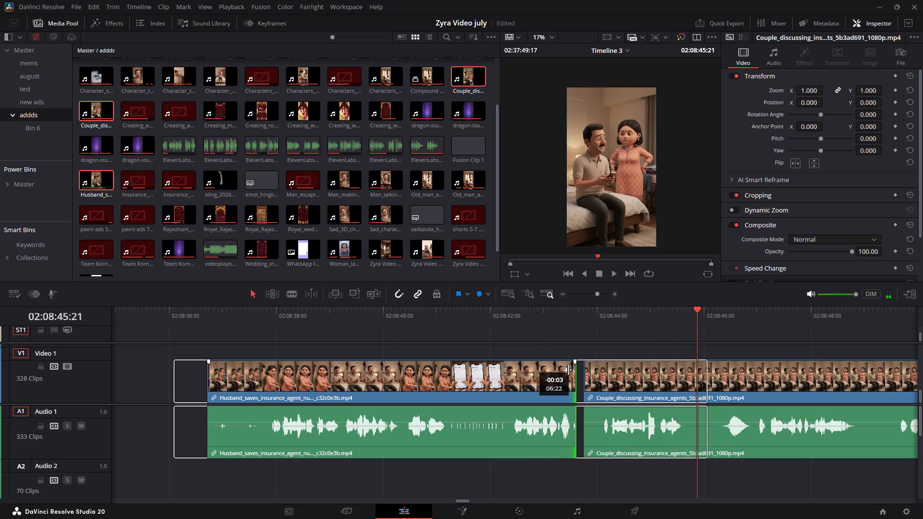
pyautogui.moveTo(568, 370); pyautogui.dragTo(564, 370)
pyautogui.click(559, 305)
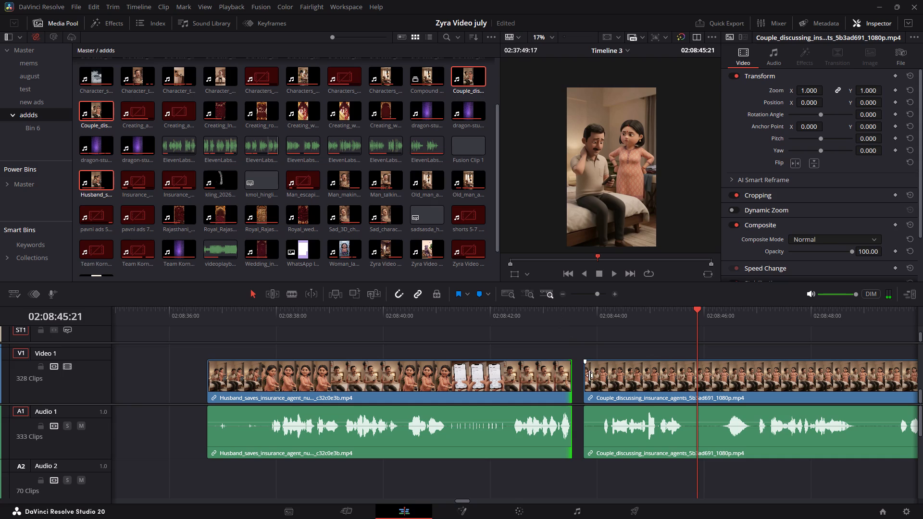
pyautogui.click(581, 380)
pyautogui.press('Delete')
# Replay the husband-to-couple transition and roll the cut about three frames later.
pyautogui.click(534, 311)
pyautogui.press('space')
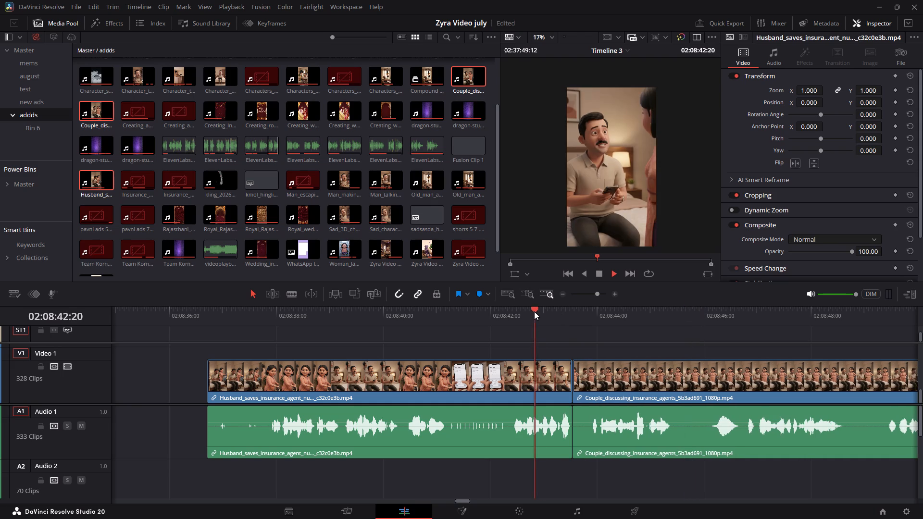
pyautogui.click(534, 311)
pyautogui.press('space')
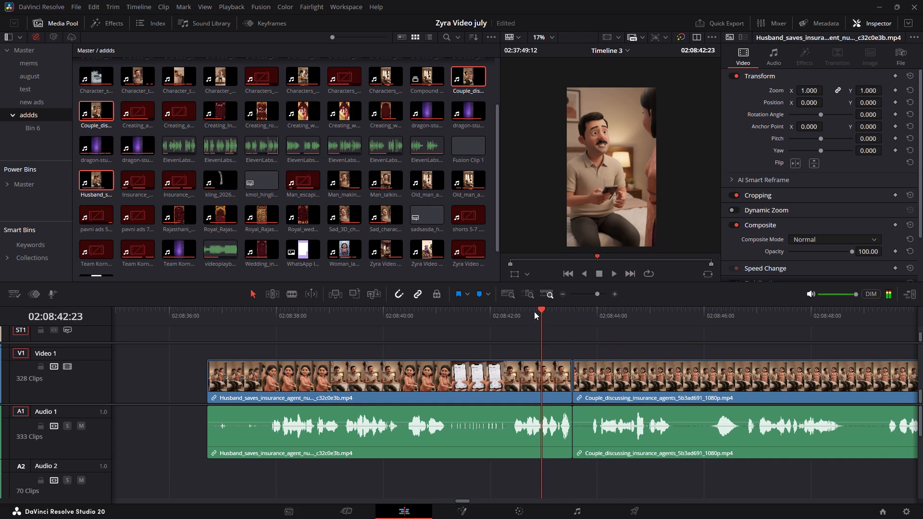
pyautogui.press('space')
pyautogui.press('space')
pyautogui.press('space')
pyautogui.press('space')
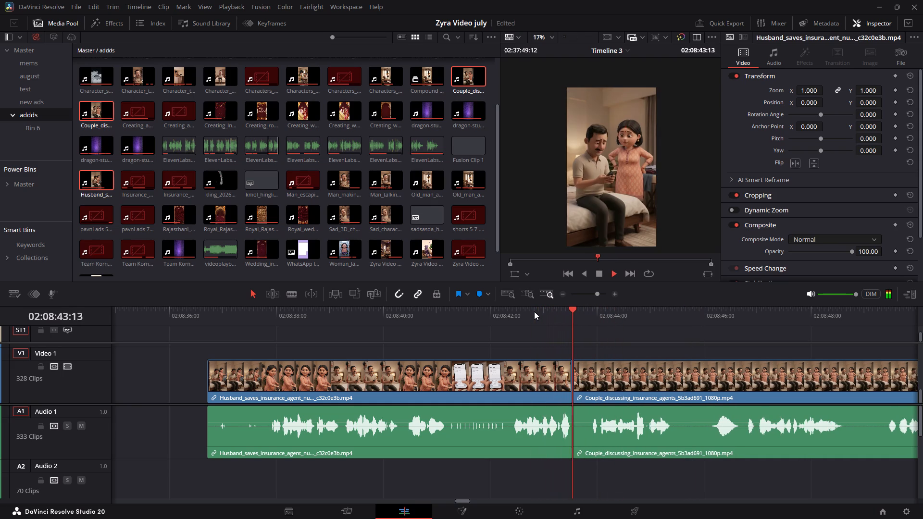
pyautogui.keyDown('alt'); pyautogui.scroll(9, 558, 360); pyautogui.keyUp('alt')
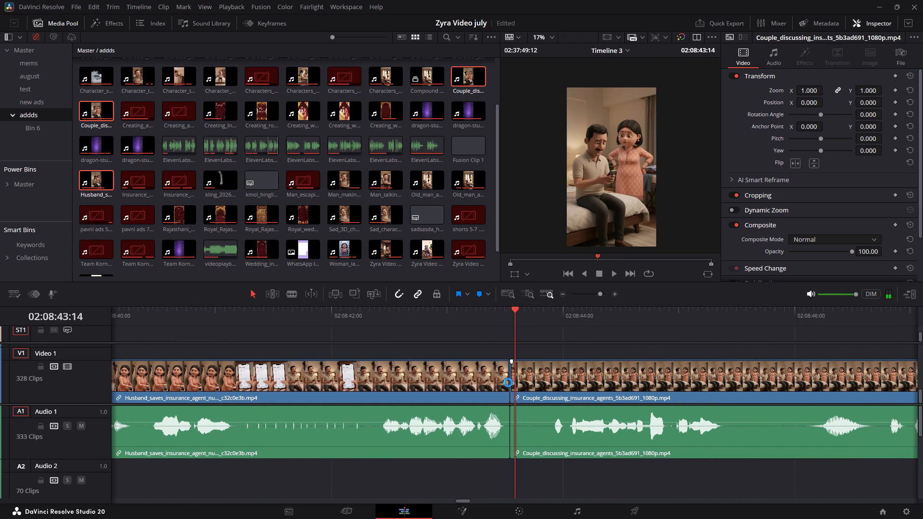
pyautogui.moveTo(511, 384); pyautogui.dragTo(525, 389)
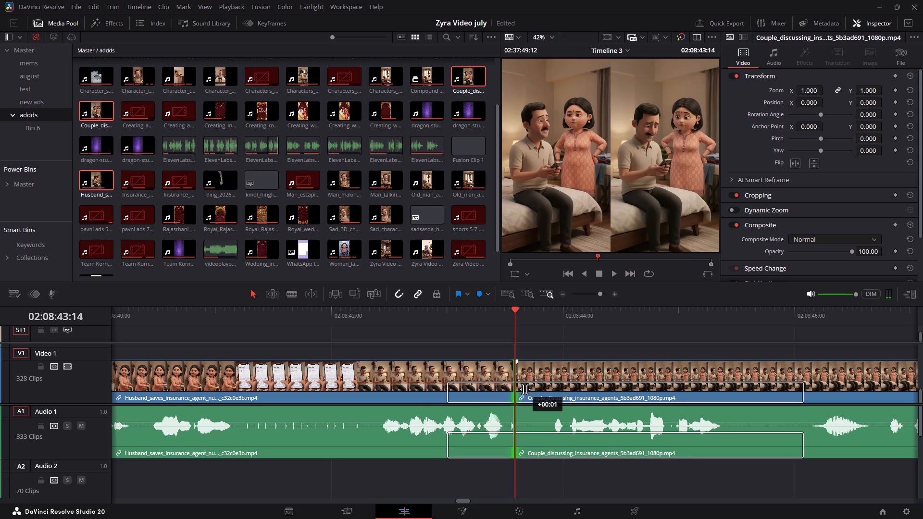
pyautogui.moveTo(525, 389); pyautogui.dragTo(529, 390)
# Unlink video from audio on the husband and couple clips, and roll only their video cut about four frames earlier.
pyautogui.rightClick(536, 381)
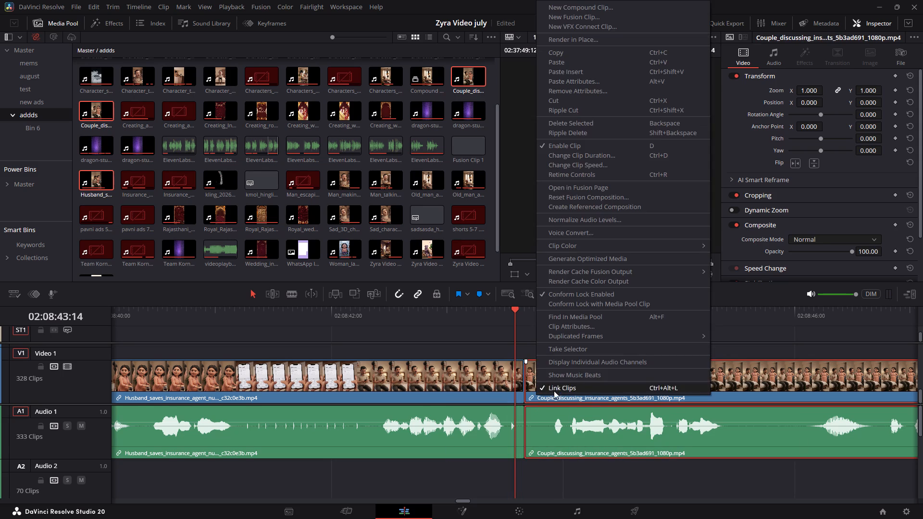
pyautogui.click(554, 391)
pyautogui.moveTo(499, 376); pyautogui.dragTo(494, 374, button='right')
pyautogui.click(515, 387)
pyautogui.click(502, 328)
pyautogui.click(551, 379)
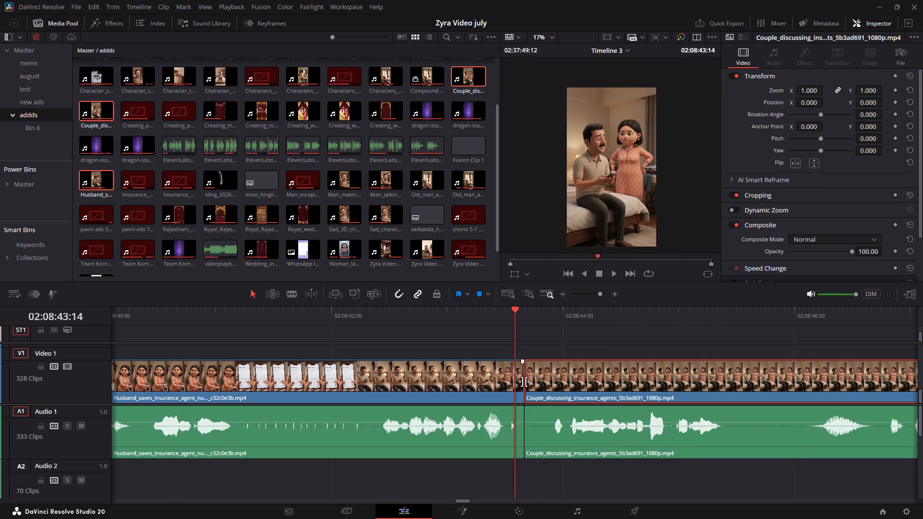
pyautogui.moveTo(524, 382); pyautogui.dragTo(504, 380)
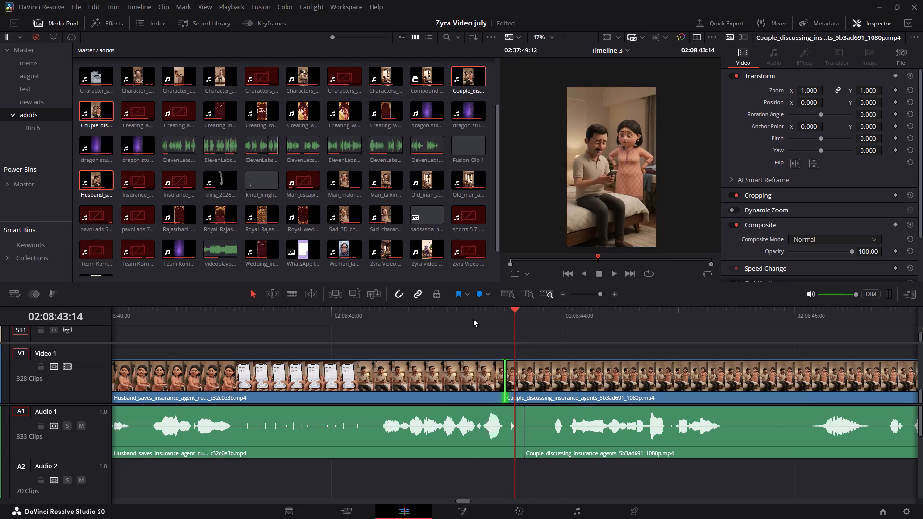
# Split the couple clip at 02:08:45:11 and 02:08:46:03 and ripple-delete the silent section between the cuts.
pyautogui.click(473, 318)
pyautogui.press('space')
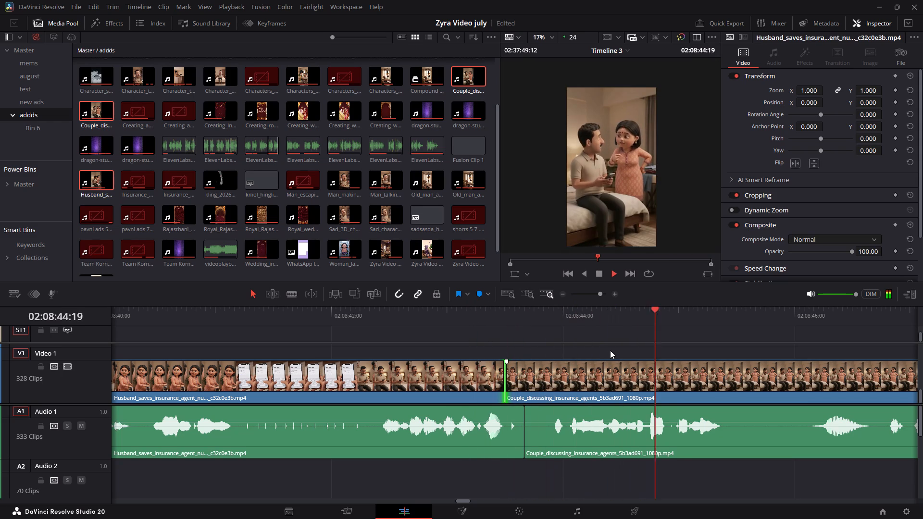
pyautogui.press('space')
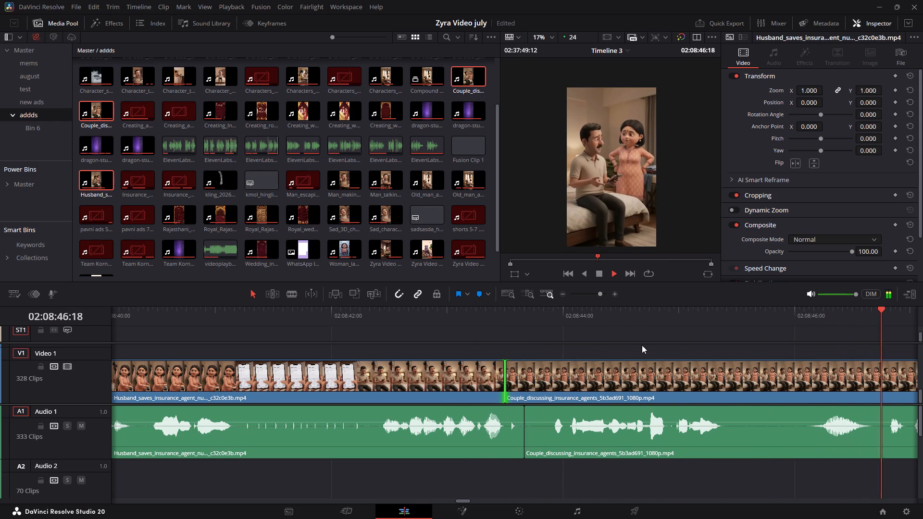
pyautogui.keyDown('alt'); pyautogui.scroll(-3, 708, 348); pyautogui.keyUp('alt')
pyautogui.press('space')
pyautogui.keyDown('alt'); pyautogui.scroll(-2, 533, 339); pyautogui.keyUp('alt')
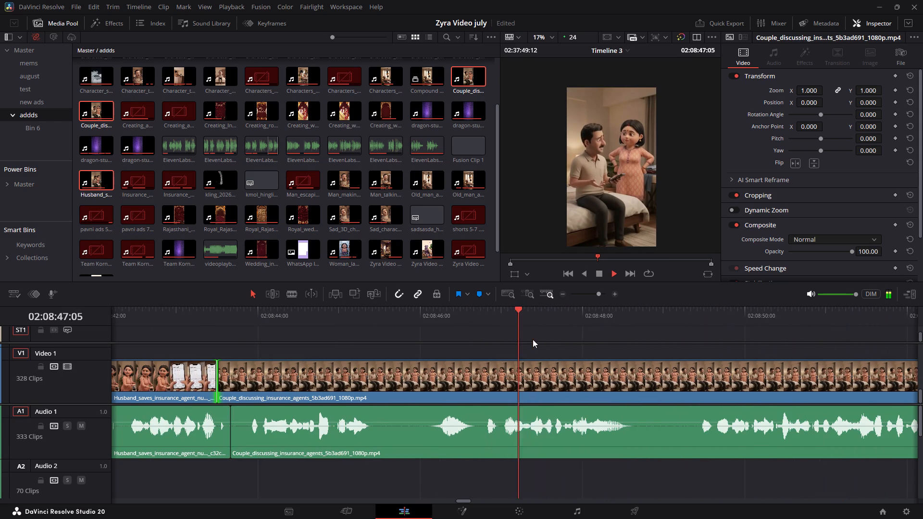
pyautogui.press('space')
pyautogui.moveTo(505, 321); pyautogui.dragTo(375, 335)
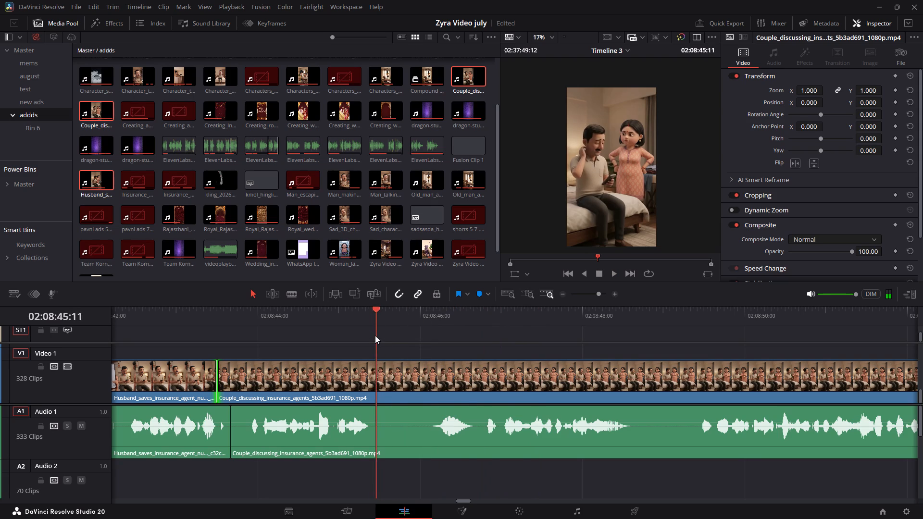
pyautogui.moveTo(375, 335); pyautogui.dragTo(430, 344)
pyautogui.hotkey('ctrl', 'b')
pyautogui.hotkey('ctrl', 'b')
pyautogui.click(418, 395)
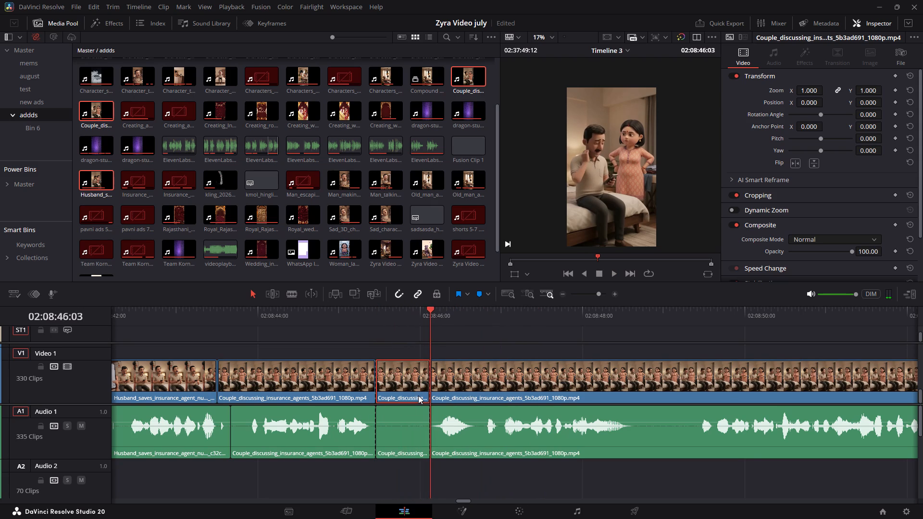
pyautogui.moveTo(418, 350); pyautogui.dragTo(411, 411)
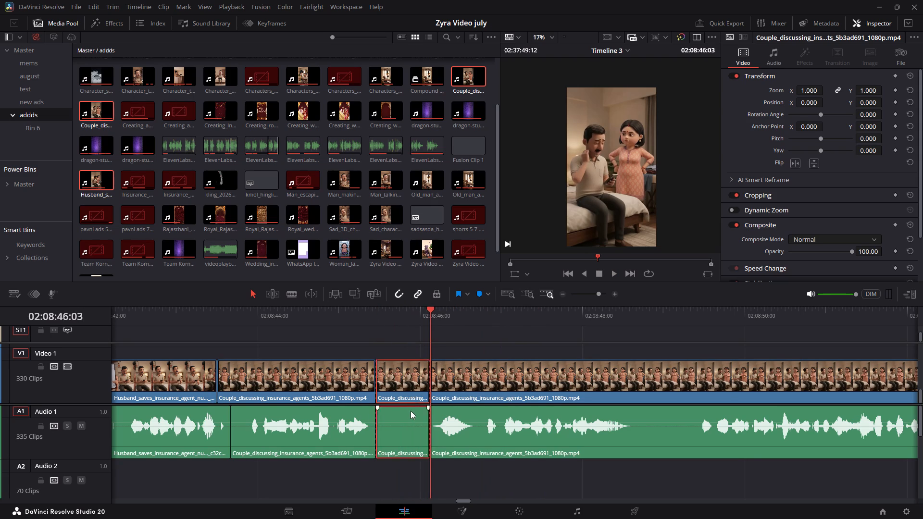
pyautogui.press('Delete')
# Play the new join and move the following couple section's video and audio about two frames earlier, to 02:08:45:09.
pyautogui.click(337, 327)
pyautogui.click(324, 313)
pyautogui.press('space')
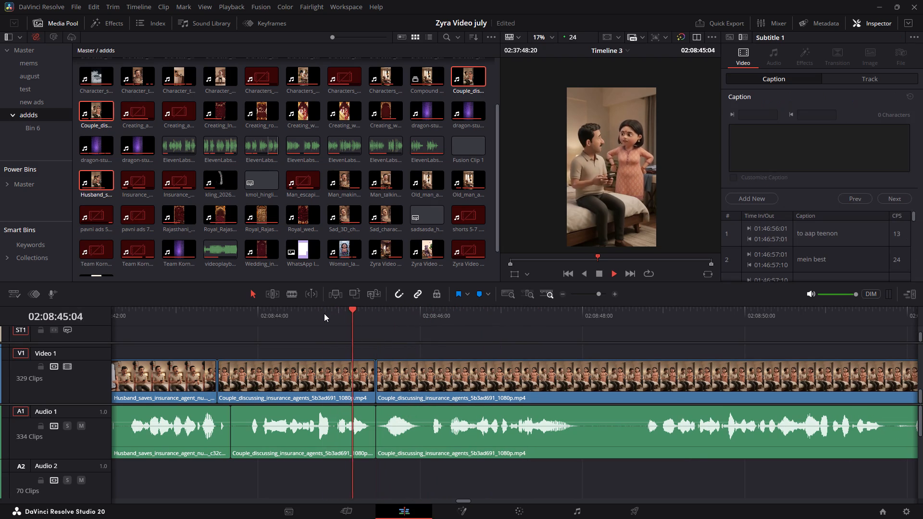
pyautogui.press('space')
pyautogui.click(324, 313)
pyautogui.press('space')
pyautogui.press('space')
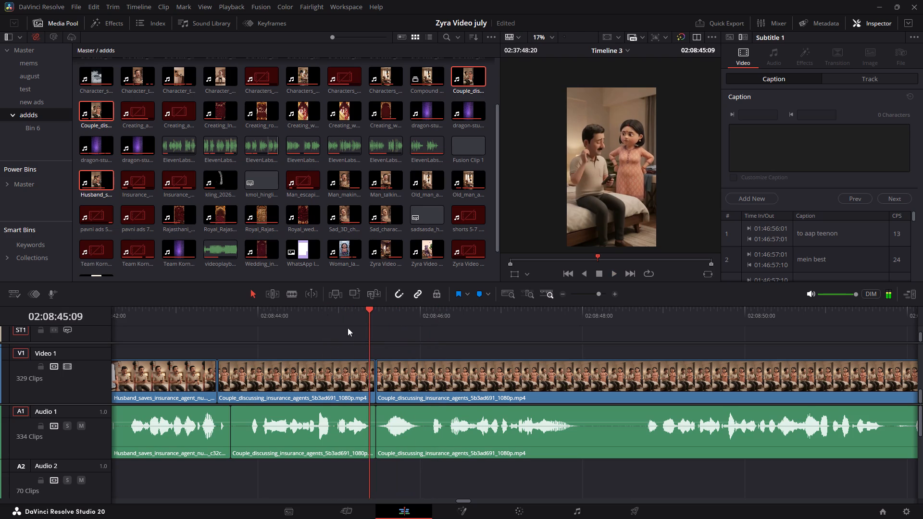
pyautogui.moveTo(434, 351); pyautogui.dragTo(435, 429)
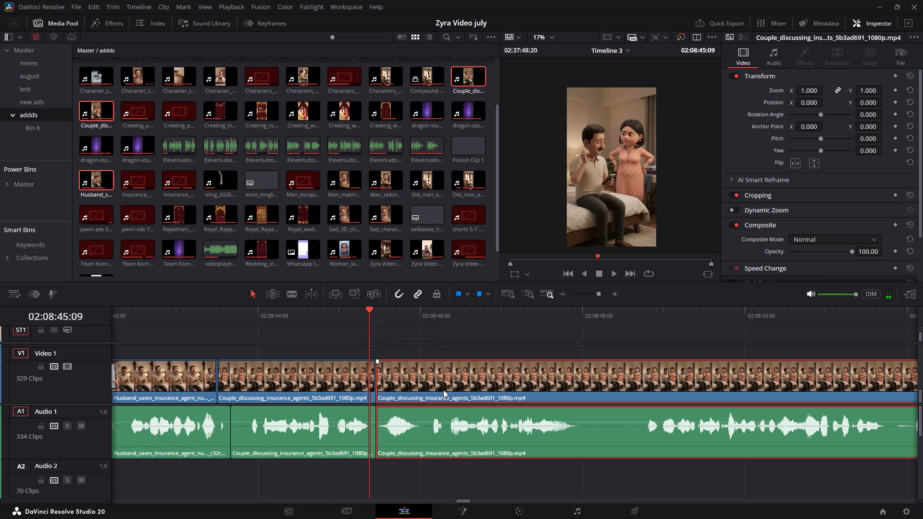
pyautogui.moveTo(443, 390); pyautogui.dragTo(436, 392)
# Play back the tightened join between the two couple sections to check its timing.
pyautogui.click(303, 319)
pyautogui.press('space')
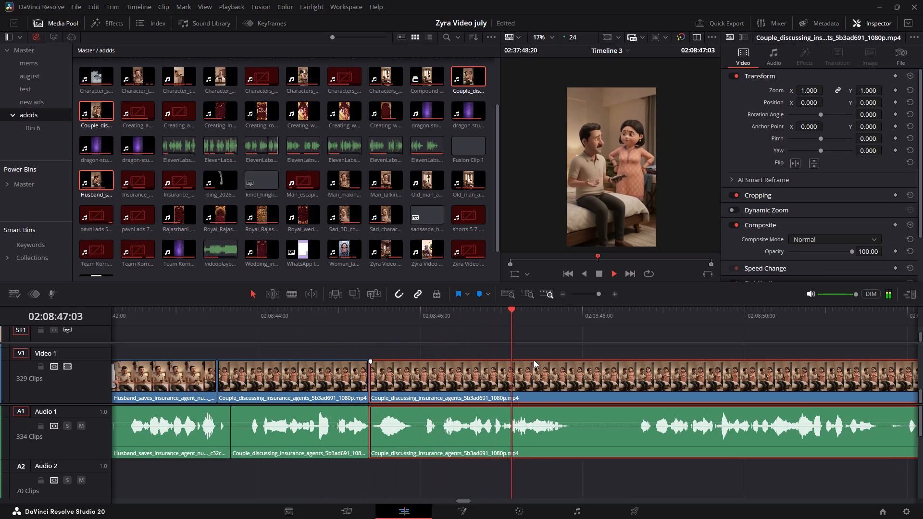
# Split the couple clip at 02:08:47:21 and remove about 15 frames of silence after the cut from video and audio, closing the gap.
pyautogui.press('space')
pyautogui.hotkey('ctrl', 'b')
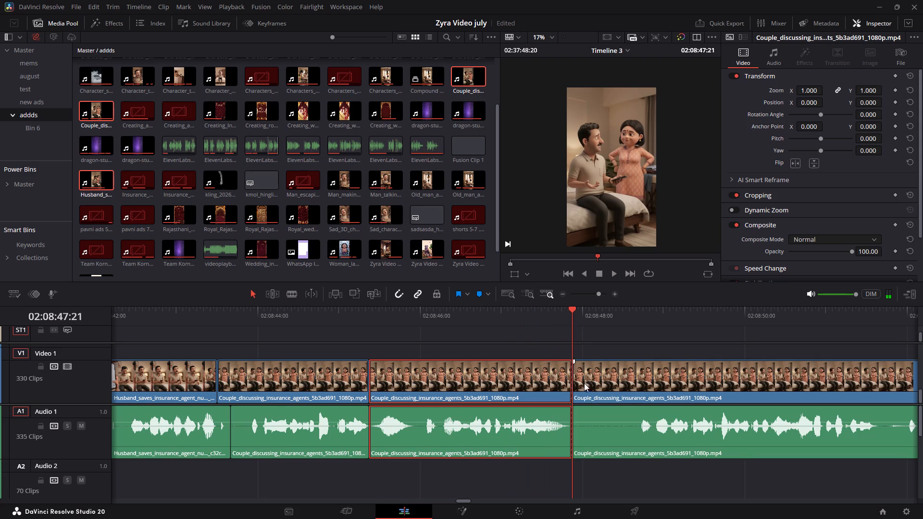
pyautogui.moveTo(577, 385); pyautogui.dragTo(631, 399)
pyautogui.moveTo(574, 432); pyautogui.dragTo(585, 432)
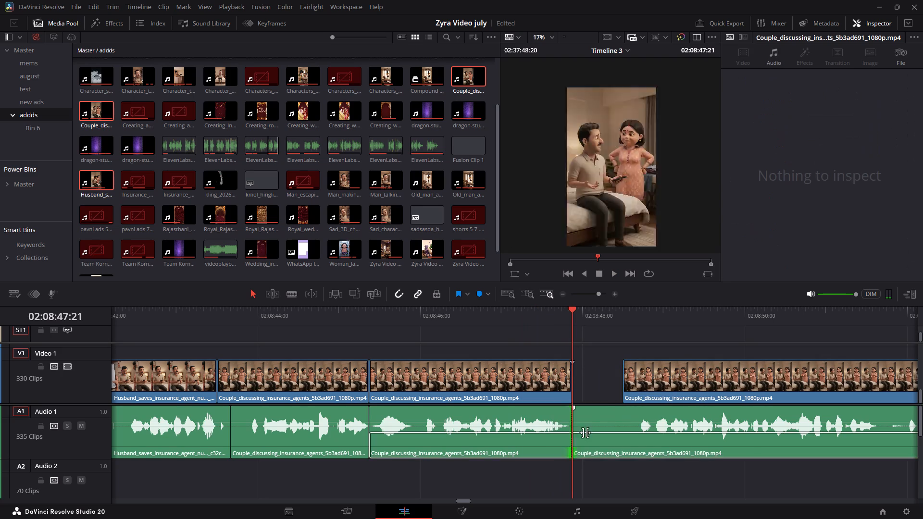
pyautogui.moveTo(585, 432); pyautogui.dragTo(617, 434)
pyautogui.hotkey('ctrl', 'z')
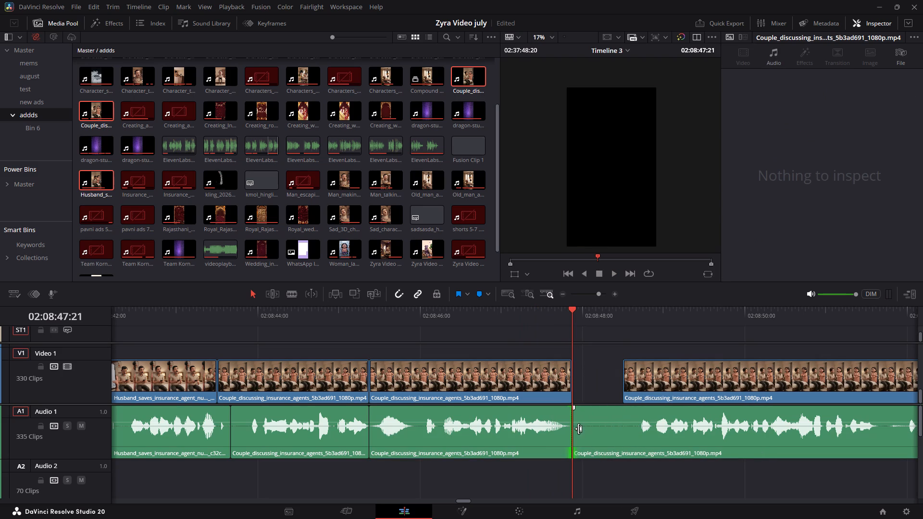
pyautogui.moveTo(578, 429); pyautogui.dragTo(630, 433)
pyautogui.click(612, 393)
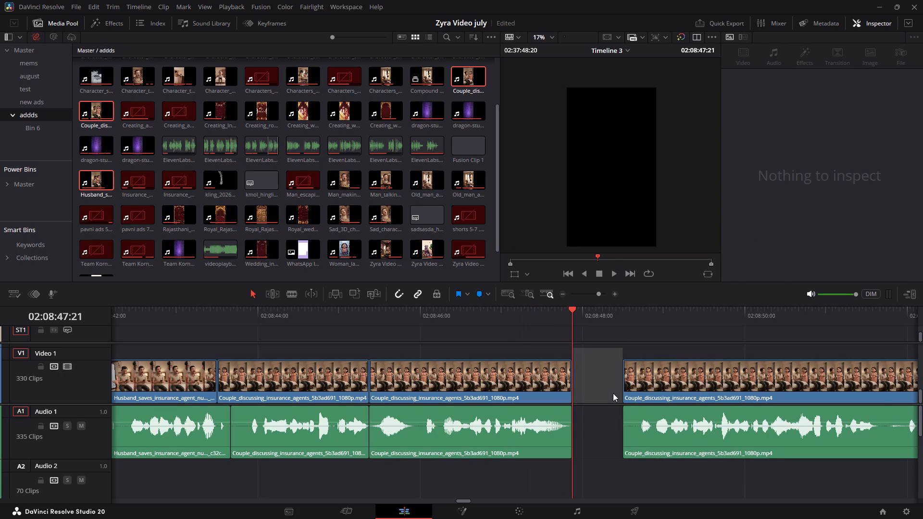
pyautogui.press('BackSpace')
pyautogui.click(523, 304)
pyautogui.click(524, 314)
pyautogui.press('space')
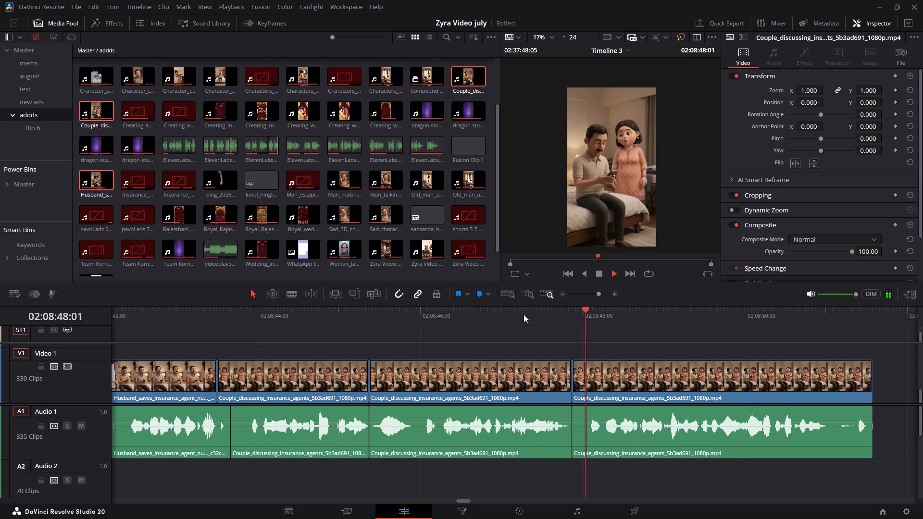